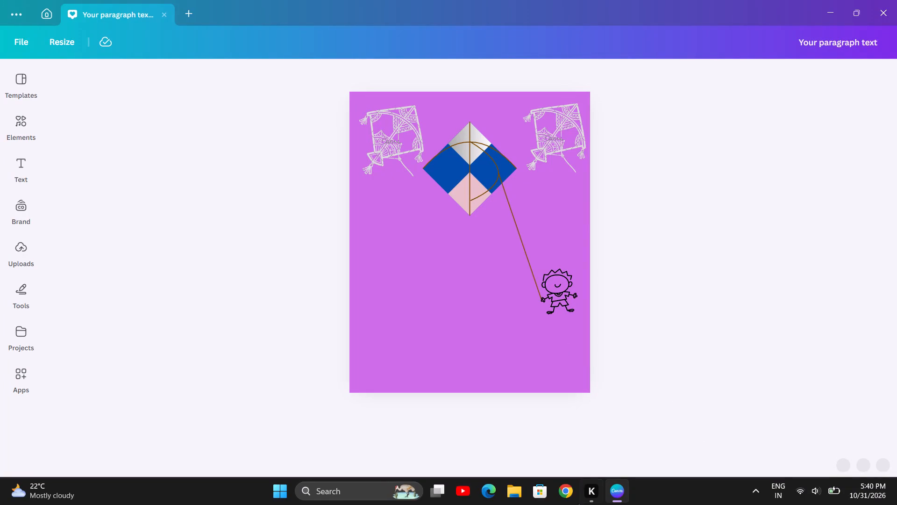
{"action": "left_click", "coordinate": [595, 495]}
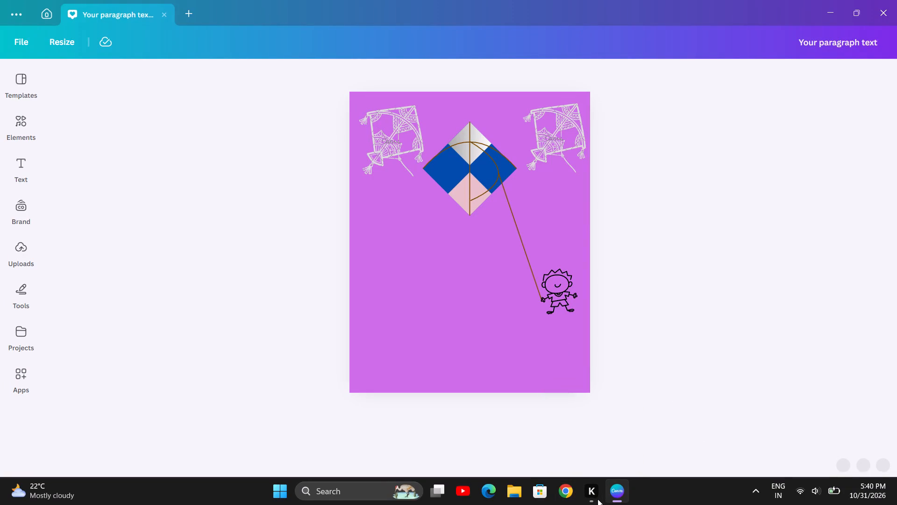
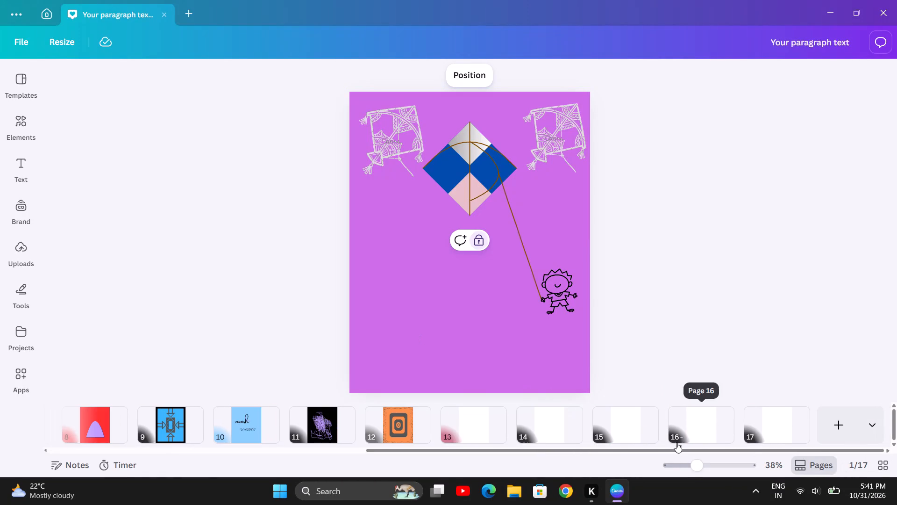
Add a new page at the end of the design, after page 17.
{"action": "left_click", "coordinate": [845, 439]}
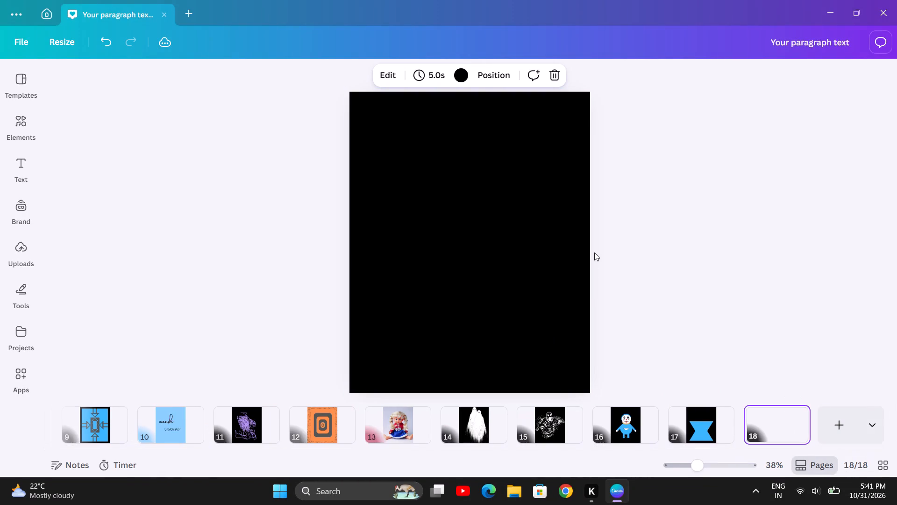
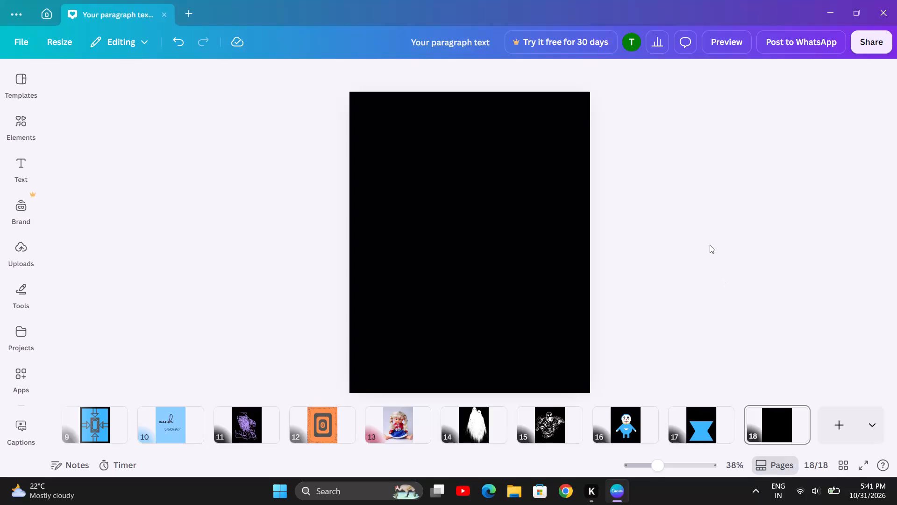
Search the background colour options for page 18 with the term "gre".
{"action": "left_click_drag", "start_coordinate": [710, 245], "coordinate": [558, 189]}
{"action": "left_click", "coordinate": [20, 296]}
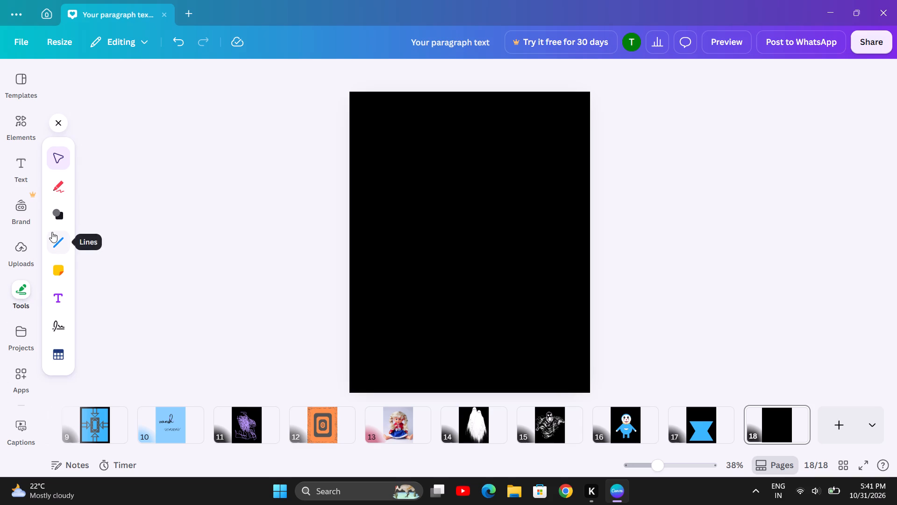
{"action": "left_click", "coordinate": [366, 269]}
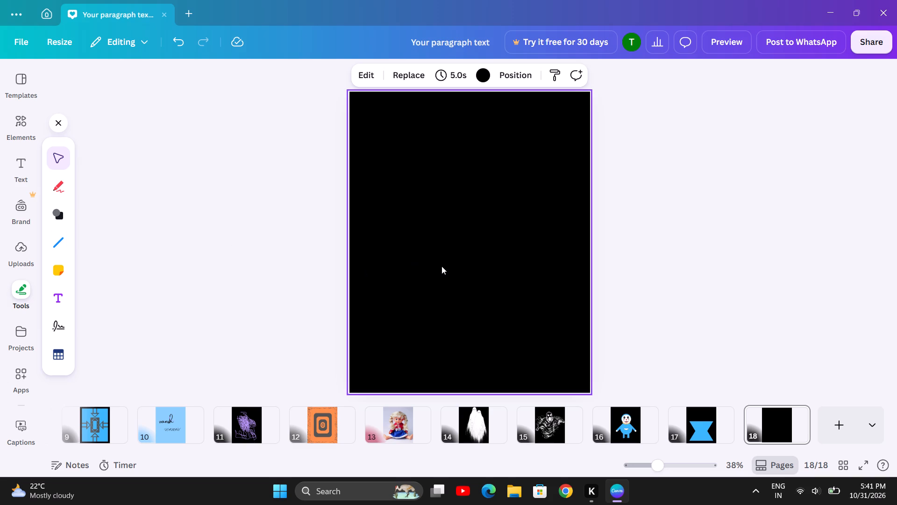
{"action": "left_click", "coordinate": [478, 71]}
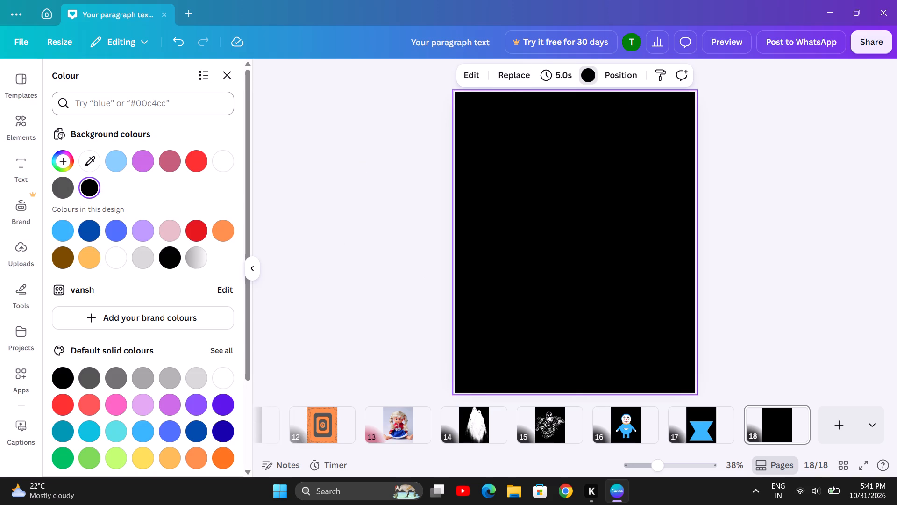
{"action": "left_click", "coordinate": [156, 101]}
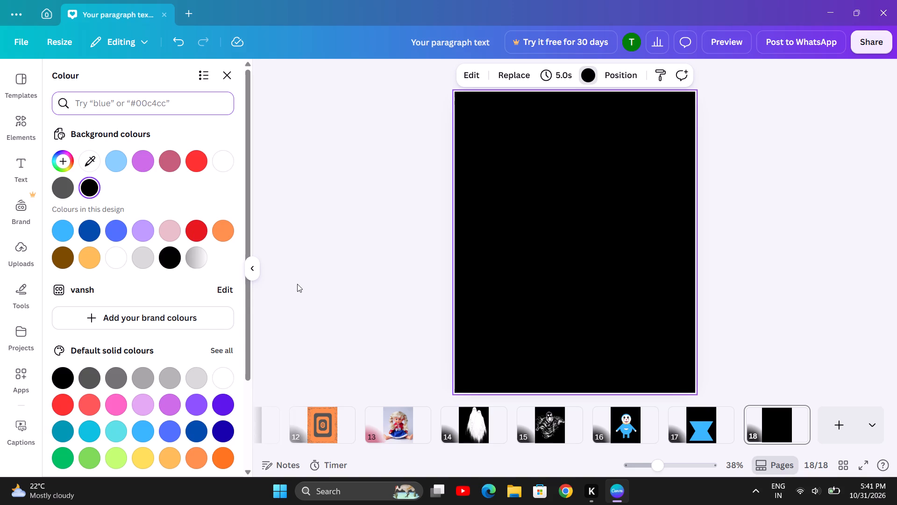
{"action": "key", "text": "g"}
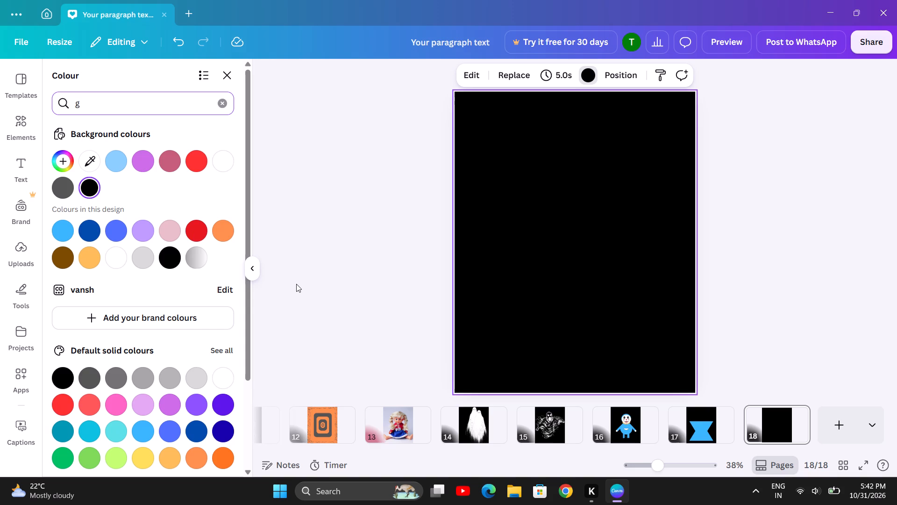
{"action": "type", "text": "re"}
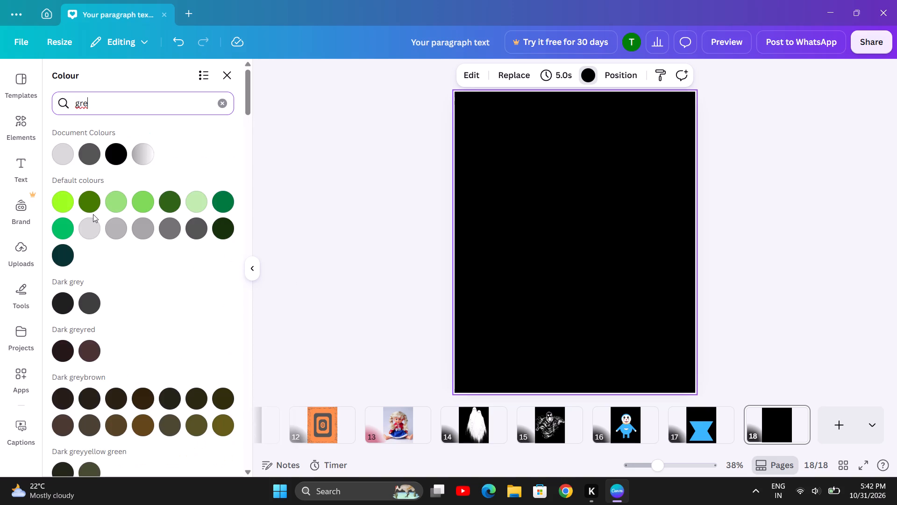
{"action": "key", "text": "a"}
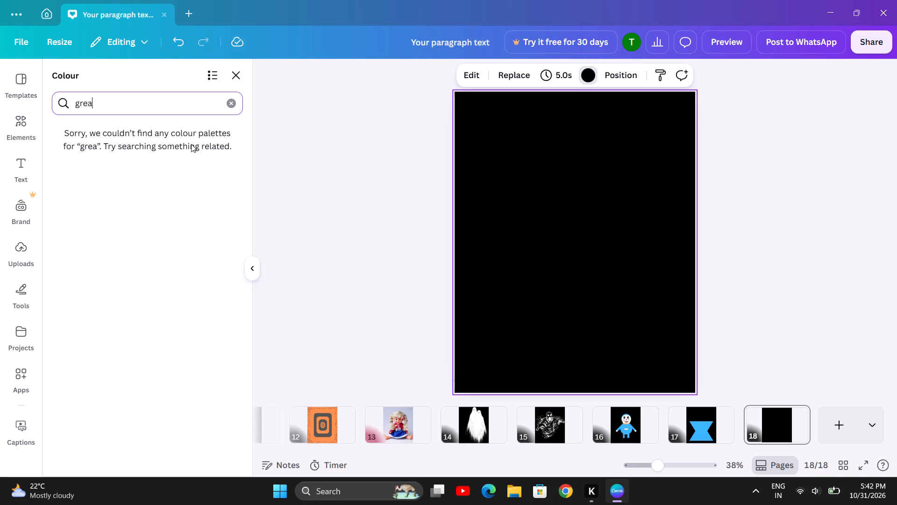
{"action": "left_click", "coordinate": [189, 105]}
{"action": "key", "text": "Return"}
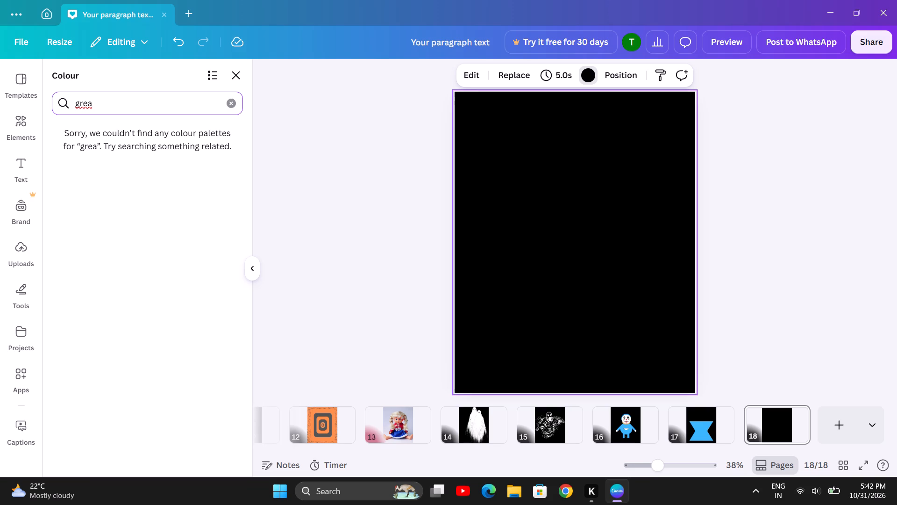
{"action": "left_click", "coordinate": [187, 106]}
{"action": "key", "text": "BackSpace"}
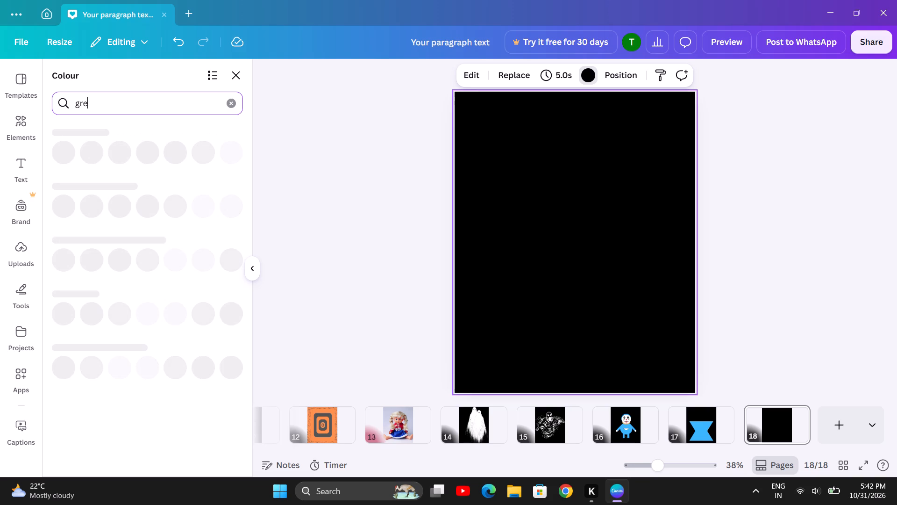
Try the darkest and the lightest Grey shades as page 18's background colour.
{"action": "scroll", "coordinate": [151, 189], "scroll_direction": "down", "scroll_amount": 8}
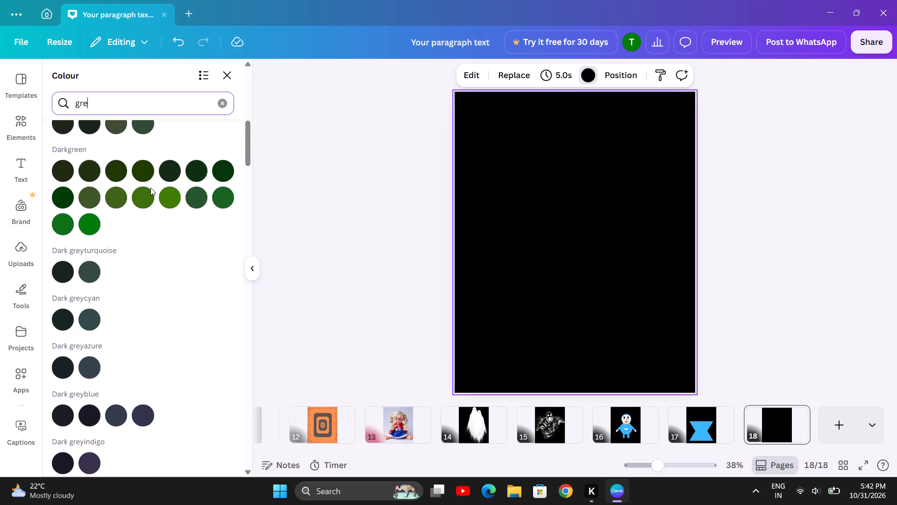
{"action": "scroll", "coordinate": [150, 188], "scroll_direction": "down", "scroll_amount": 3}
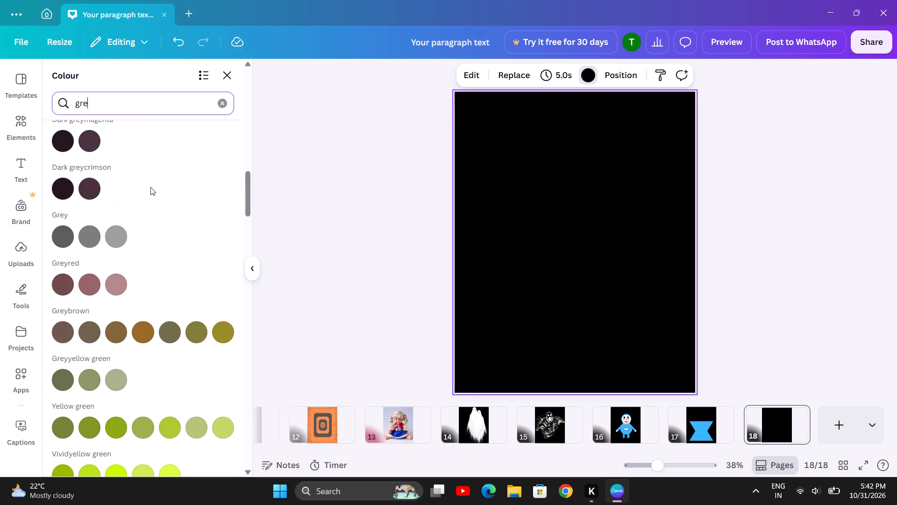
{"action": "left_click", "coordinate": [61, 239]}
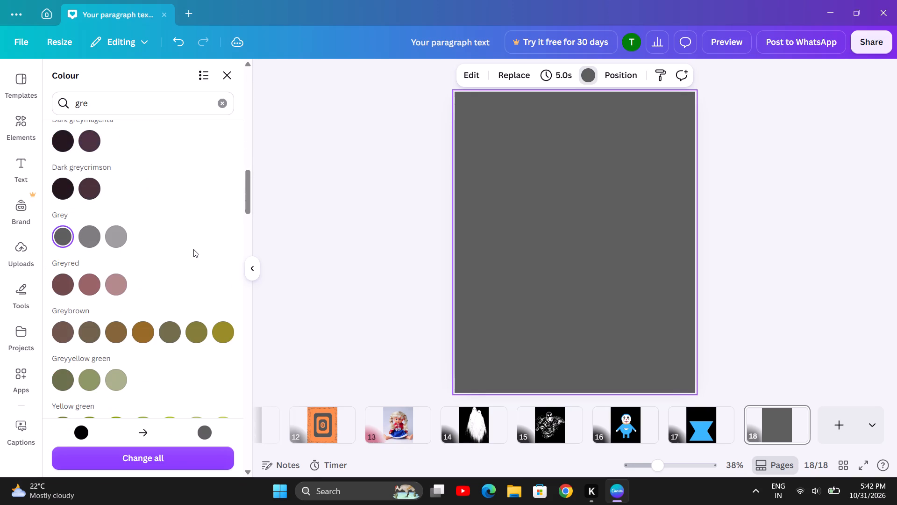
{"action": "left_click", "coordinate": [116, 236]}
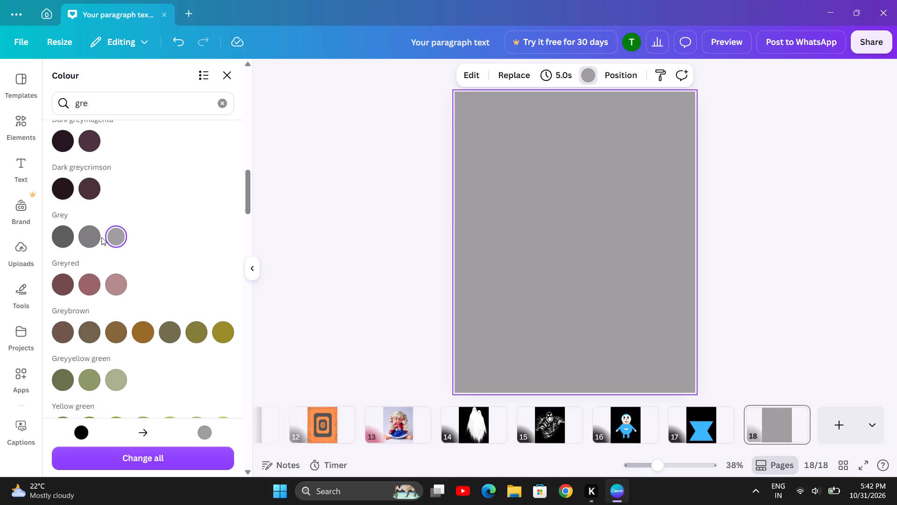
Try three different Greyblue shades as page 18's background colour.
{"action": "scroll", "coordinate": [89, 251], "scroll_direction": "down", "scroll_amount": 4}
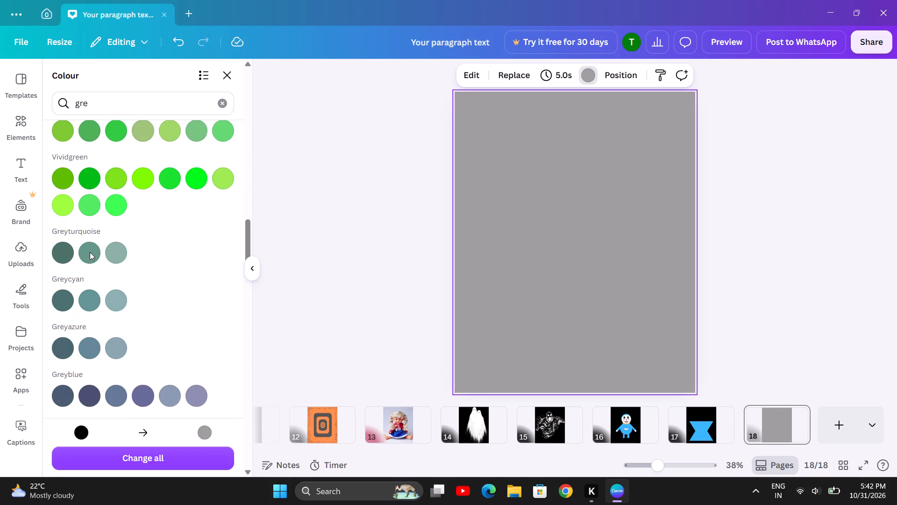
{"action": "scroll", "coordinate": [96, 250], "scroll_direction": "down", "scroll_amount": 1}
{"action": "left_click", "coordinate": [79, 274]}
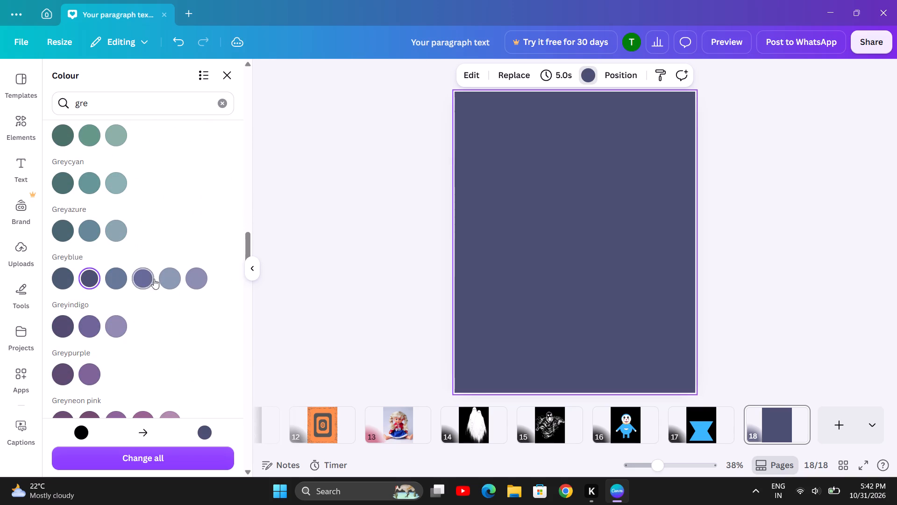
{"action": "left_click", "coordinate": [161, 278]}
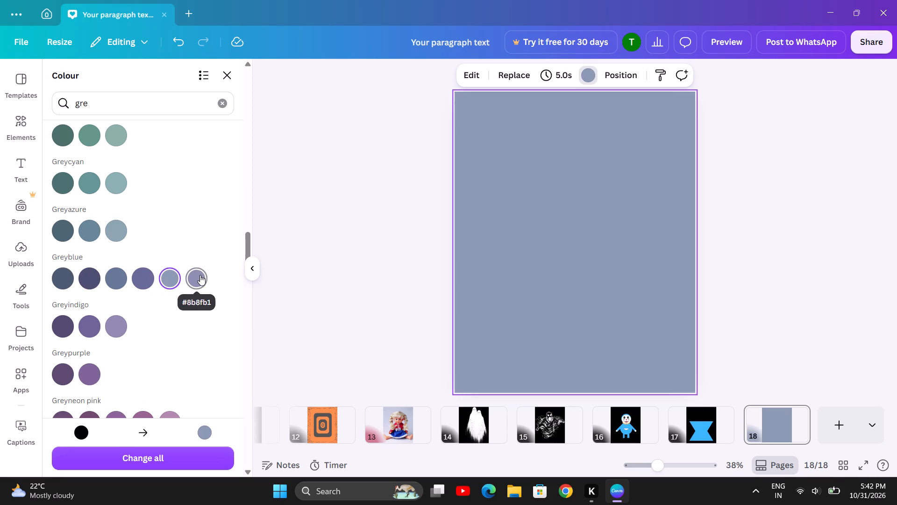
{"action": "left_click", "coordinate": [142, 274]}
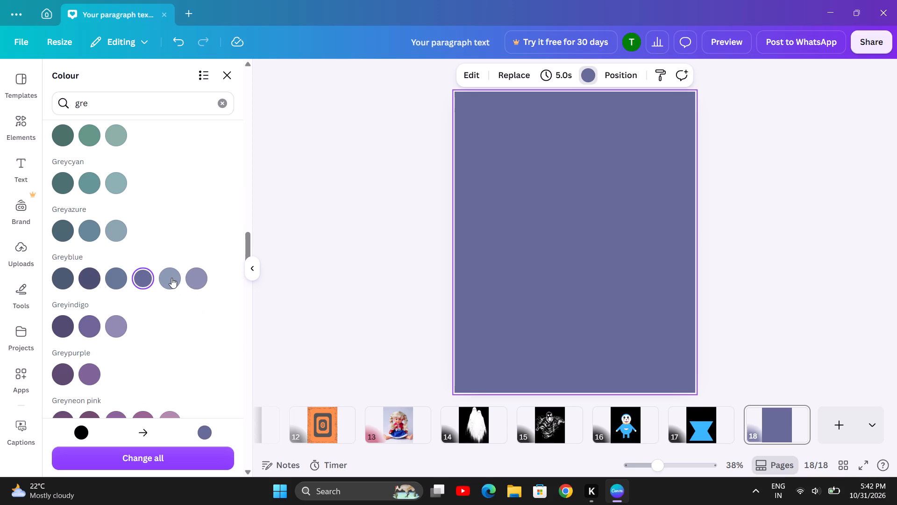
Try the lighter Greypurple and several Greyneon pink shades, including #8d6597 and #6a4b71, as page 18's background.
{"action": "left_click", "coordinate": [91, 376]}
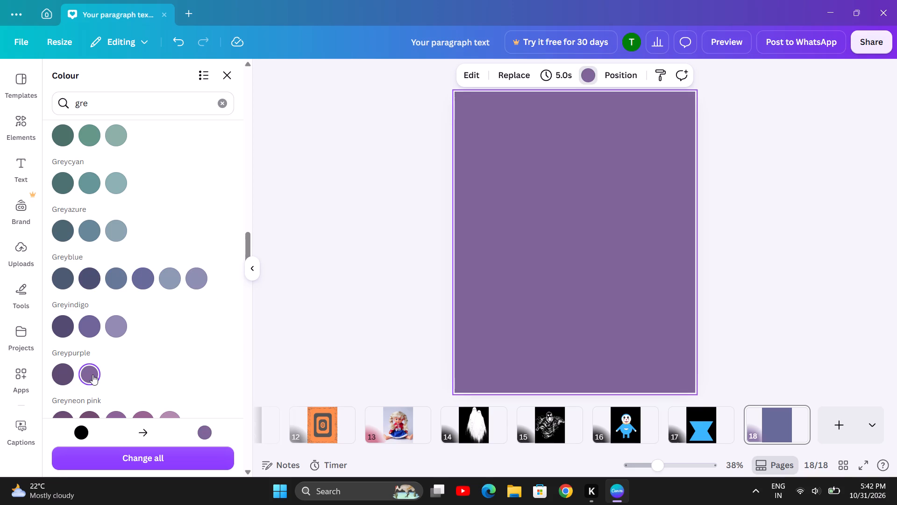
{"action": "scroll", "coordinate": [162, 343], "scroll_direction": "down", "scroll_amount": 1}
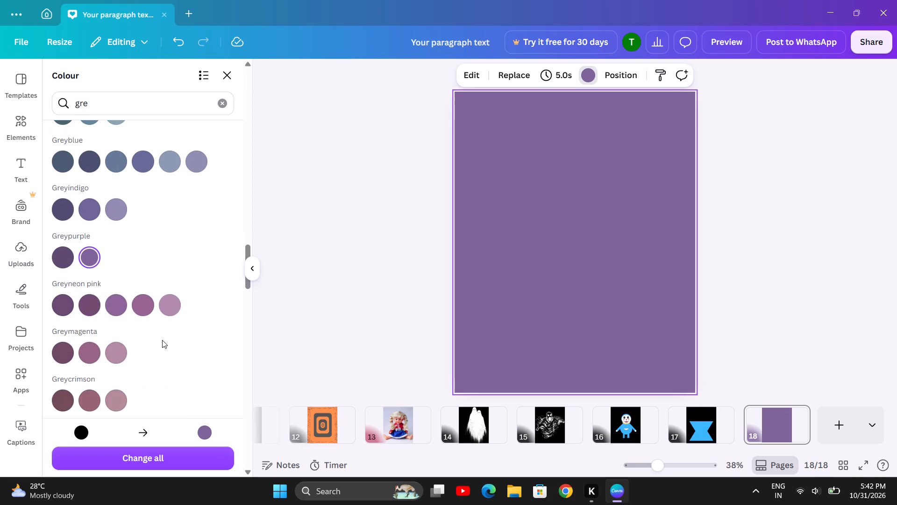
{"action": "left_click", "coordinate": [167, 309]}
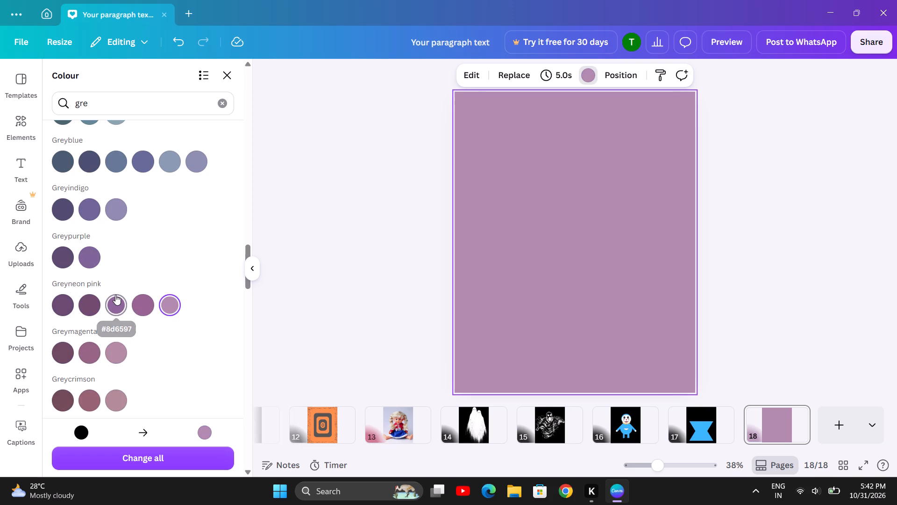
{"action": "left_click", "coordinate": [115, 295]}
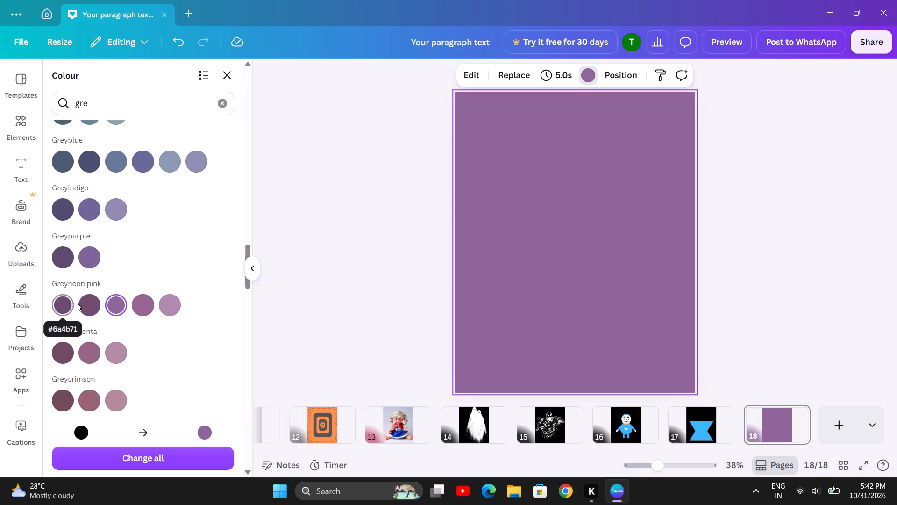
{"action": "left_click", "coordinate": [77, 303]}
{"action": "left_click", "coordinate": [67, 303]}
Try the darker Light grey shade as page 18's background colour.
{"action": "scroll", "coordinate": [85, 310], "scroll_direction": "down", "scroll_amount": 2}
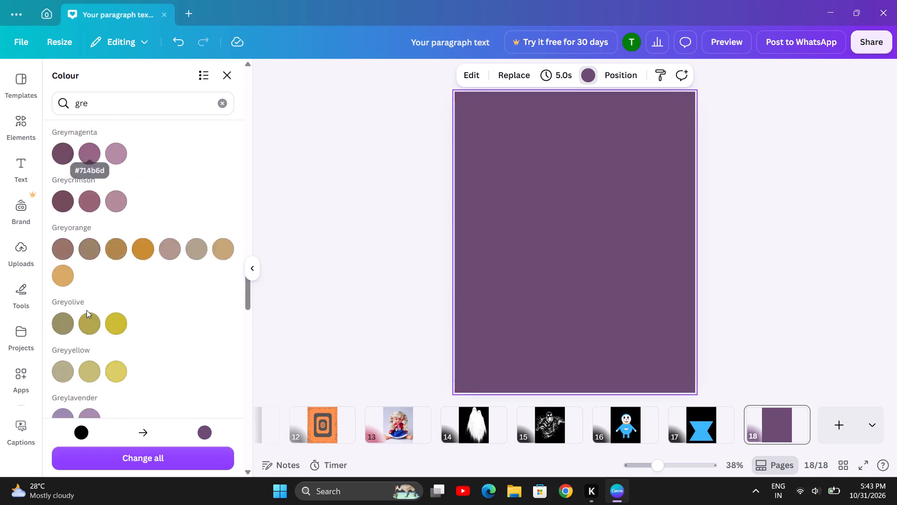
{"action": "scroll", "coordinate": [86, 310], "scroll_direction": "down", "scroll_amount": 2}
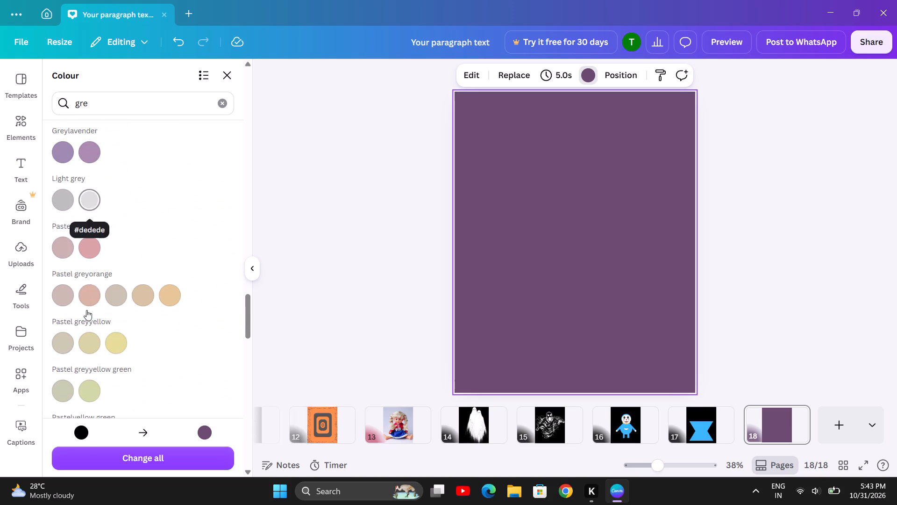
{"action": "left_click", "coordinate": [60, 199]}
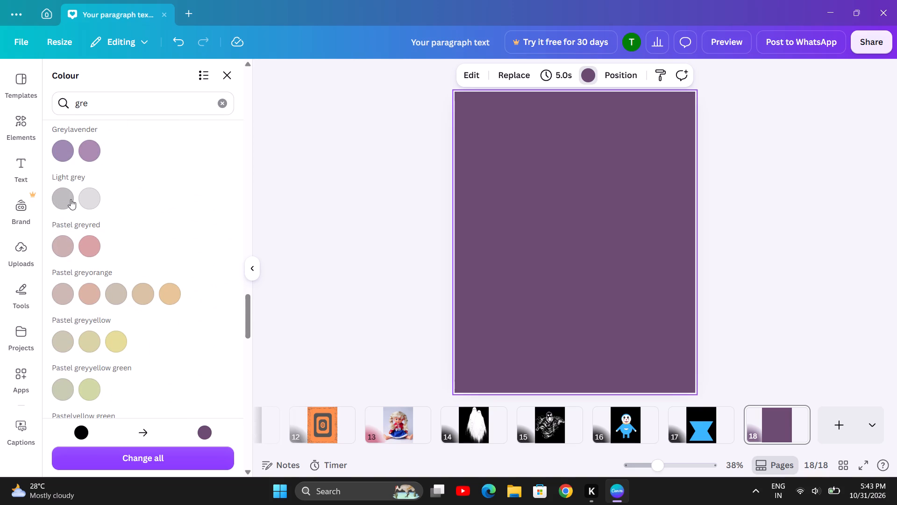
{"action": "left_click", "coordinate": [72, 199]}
Apply the grey-to-white gradient from the document colours as page 18's background.
{"action": "scroll", "coordinate": [226, 240], "scroll_direction": "up", "scroll_amount": 9}
{"action": "scroll", "coordinate": [225, 238], "scroll_direction": "down", "scroll_amount": 5}
{"action": "scroll", "coordinate": [225, 238], "scroll_direction": "up", "scroll_amount": 3}
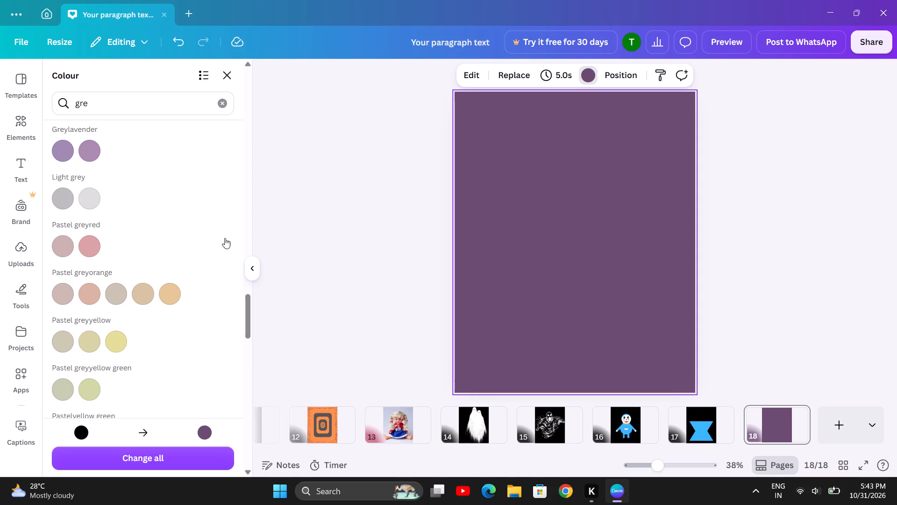
{"action": "scroll", "coordinate": [225, 238], "scroll_direction": "up", "scroll_amount": 1}
{"action": "middle_click", "coordinate": [221, 239]}
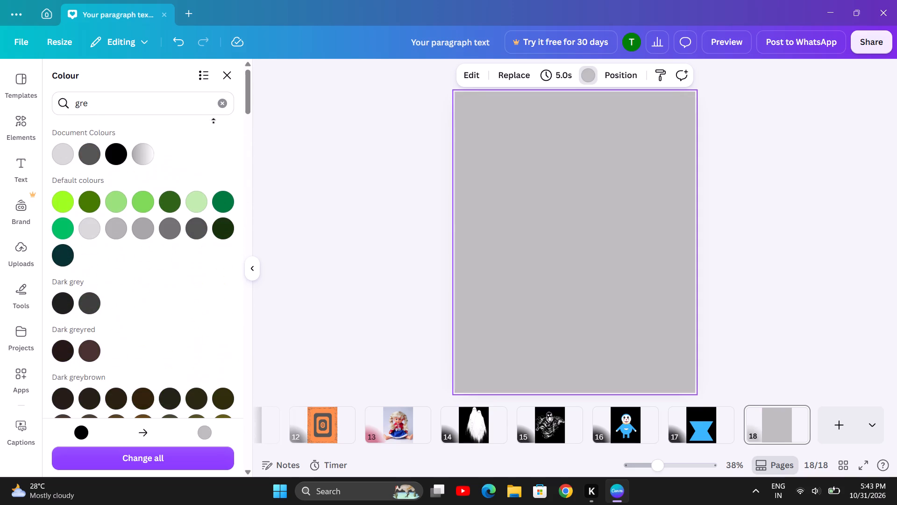
{"action": "middle_click", "coordinate": [204, 143]}
{"action": "left_click", "coordinate": [142, 149]}
{"action": "left_click", "coordinate": [341, 215]}
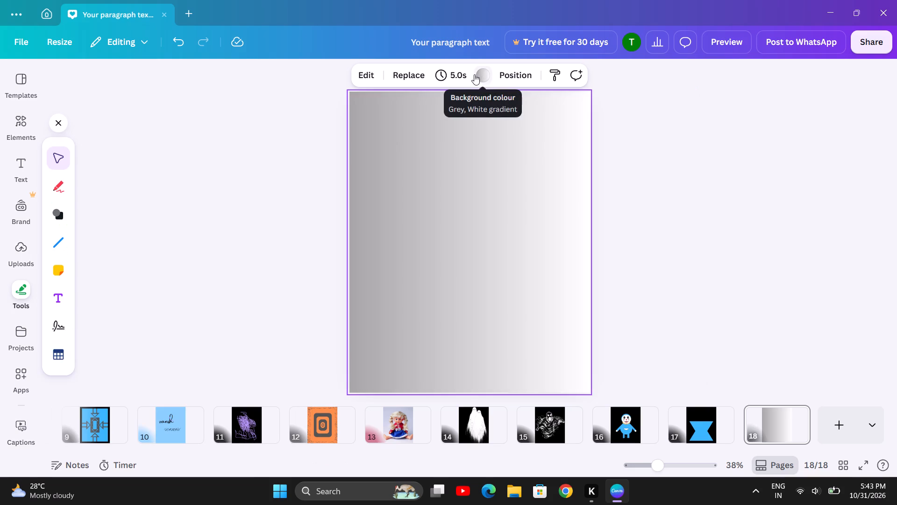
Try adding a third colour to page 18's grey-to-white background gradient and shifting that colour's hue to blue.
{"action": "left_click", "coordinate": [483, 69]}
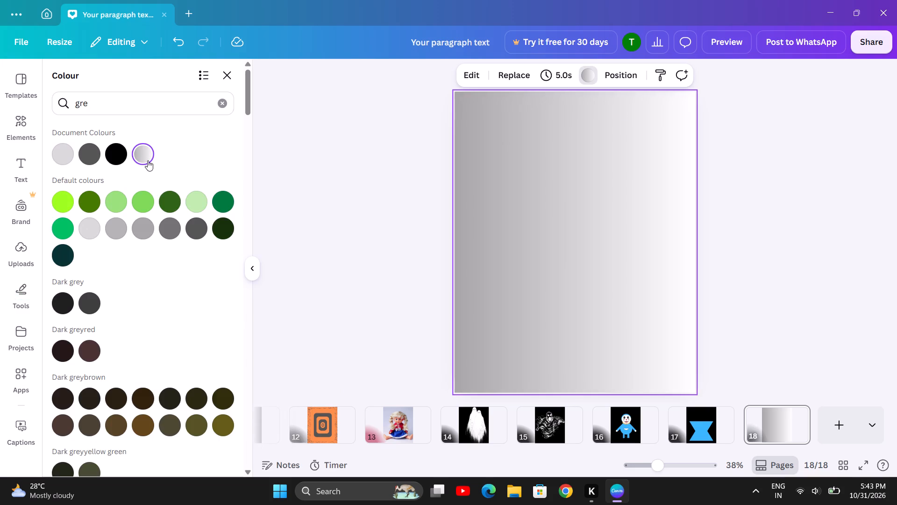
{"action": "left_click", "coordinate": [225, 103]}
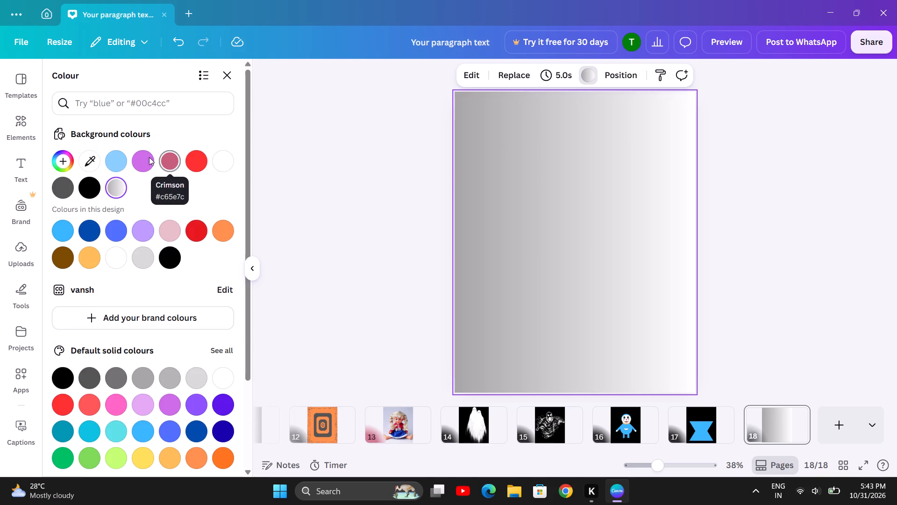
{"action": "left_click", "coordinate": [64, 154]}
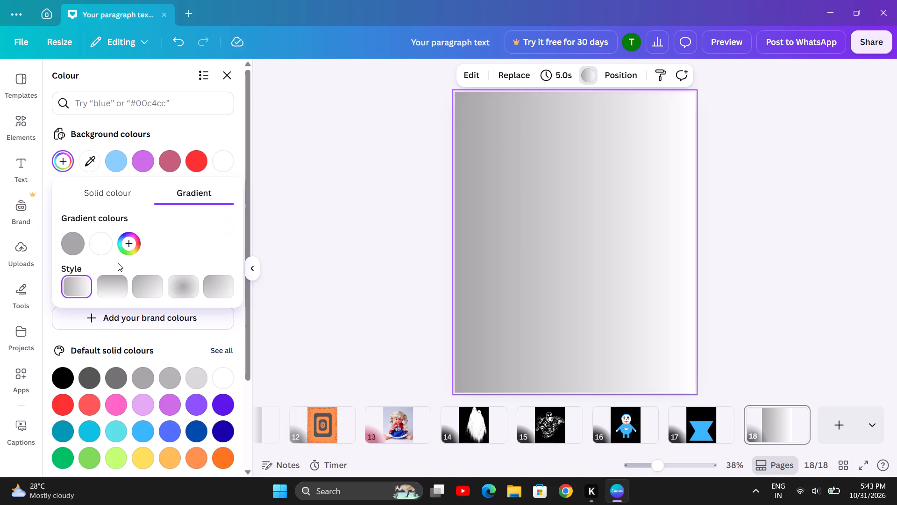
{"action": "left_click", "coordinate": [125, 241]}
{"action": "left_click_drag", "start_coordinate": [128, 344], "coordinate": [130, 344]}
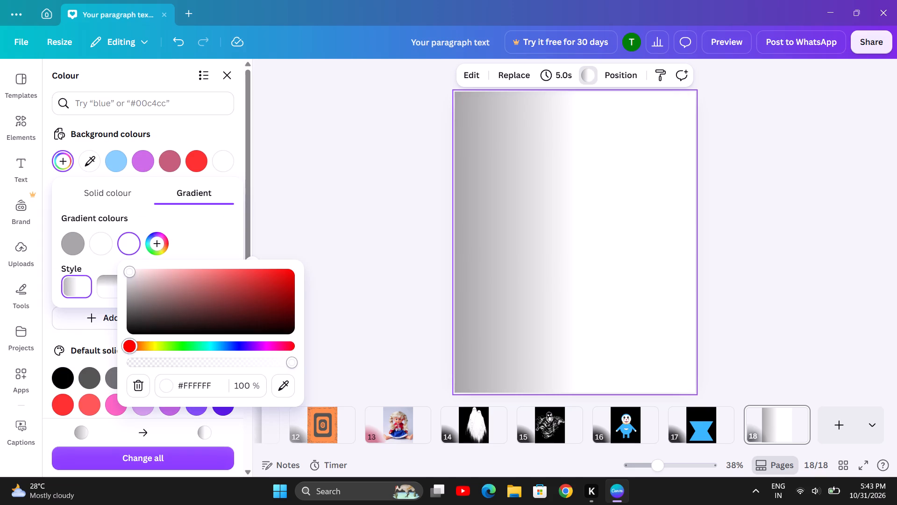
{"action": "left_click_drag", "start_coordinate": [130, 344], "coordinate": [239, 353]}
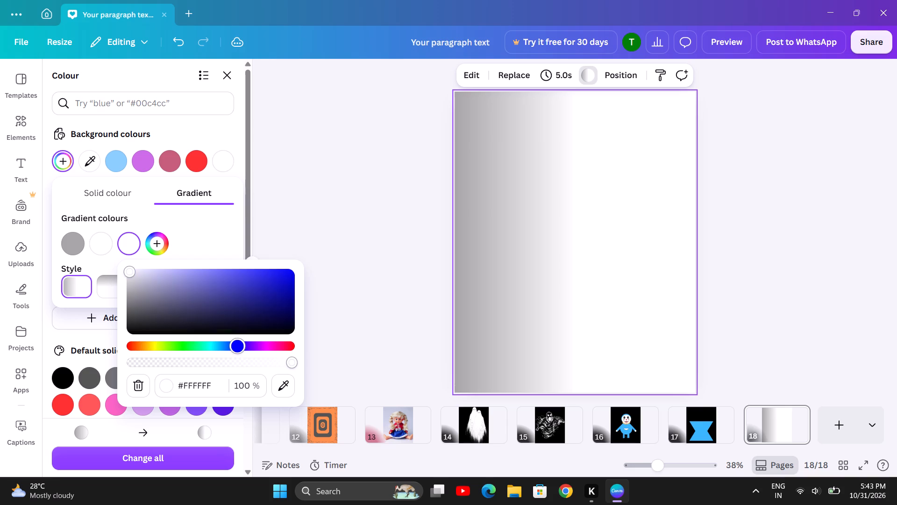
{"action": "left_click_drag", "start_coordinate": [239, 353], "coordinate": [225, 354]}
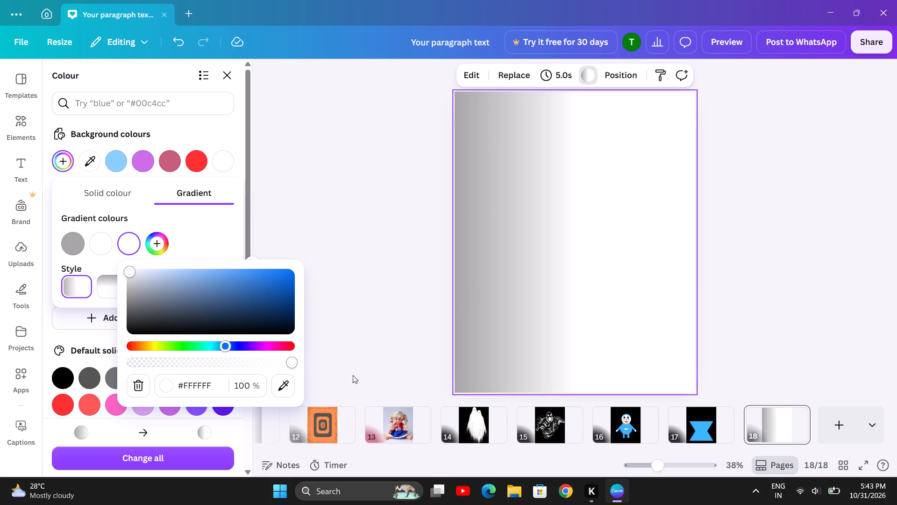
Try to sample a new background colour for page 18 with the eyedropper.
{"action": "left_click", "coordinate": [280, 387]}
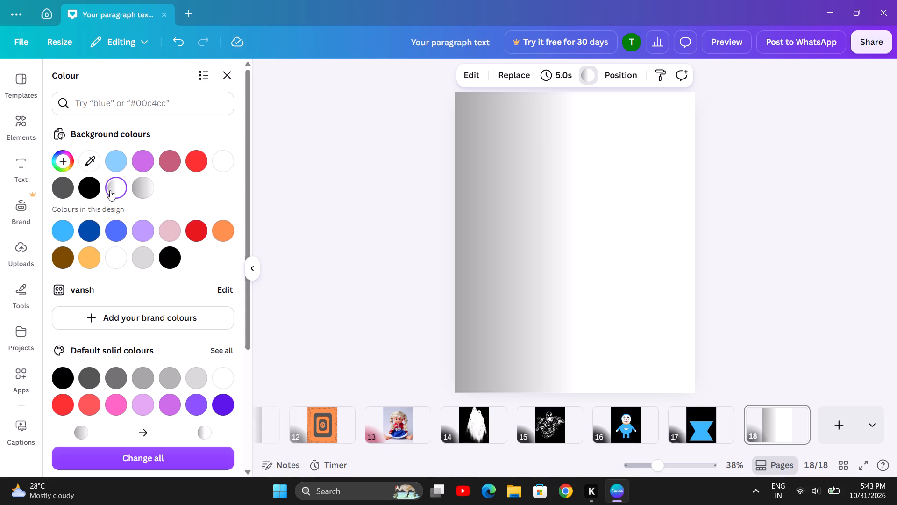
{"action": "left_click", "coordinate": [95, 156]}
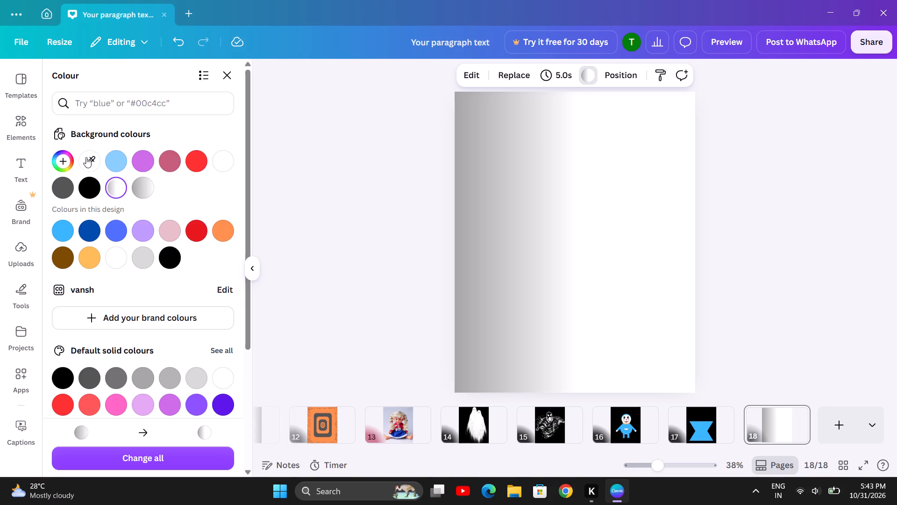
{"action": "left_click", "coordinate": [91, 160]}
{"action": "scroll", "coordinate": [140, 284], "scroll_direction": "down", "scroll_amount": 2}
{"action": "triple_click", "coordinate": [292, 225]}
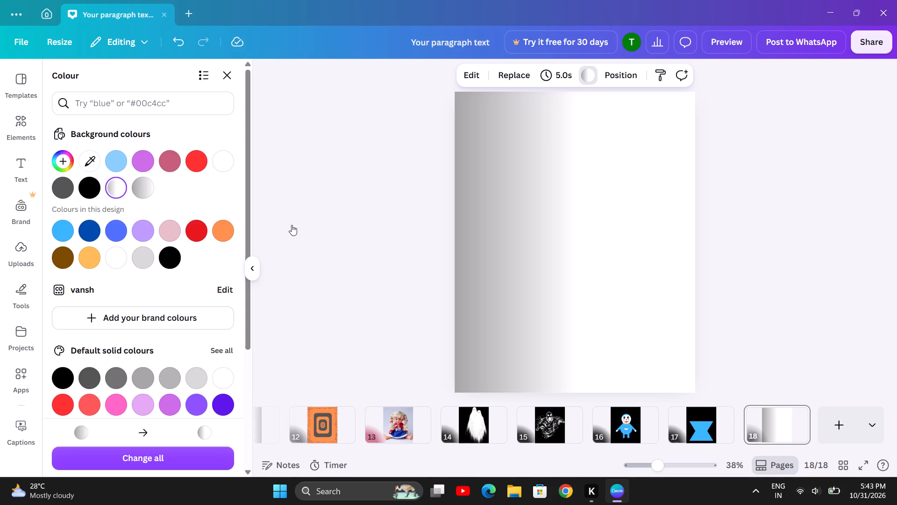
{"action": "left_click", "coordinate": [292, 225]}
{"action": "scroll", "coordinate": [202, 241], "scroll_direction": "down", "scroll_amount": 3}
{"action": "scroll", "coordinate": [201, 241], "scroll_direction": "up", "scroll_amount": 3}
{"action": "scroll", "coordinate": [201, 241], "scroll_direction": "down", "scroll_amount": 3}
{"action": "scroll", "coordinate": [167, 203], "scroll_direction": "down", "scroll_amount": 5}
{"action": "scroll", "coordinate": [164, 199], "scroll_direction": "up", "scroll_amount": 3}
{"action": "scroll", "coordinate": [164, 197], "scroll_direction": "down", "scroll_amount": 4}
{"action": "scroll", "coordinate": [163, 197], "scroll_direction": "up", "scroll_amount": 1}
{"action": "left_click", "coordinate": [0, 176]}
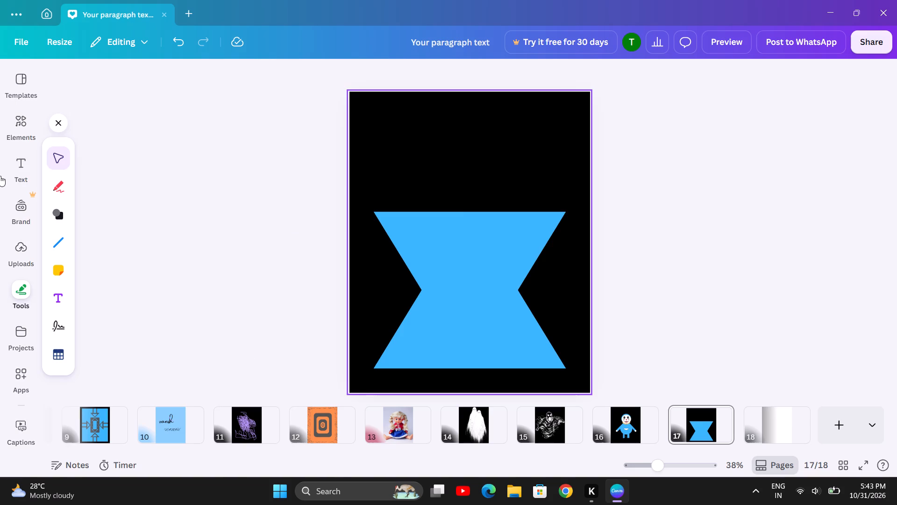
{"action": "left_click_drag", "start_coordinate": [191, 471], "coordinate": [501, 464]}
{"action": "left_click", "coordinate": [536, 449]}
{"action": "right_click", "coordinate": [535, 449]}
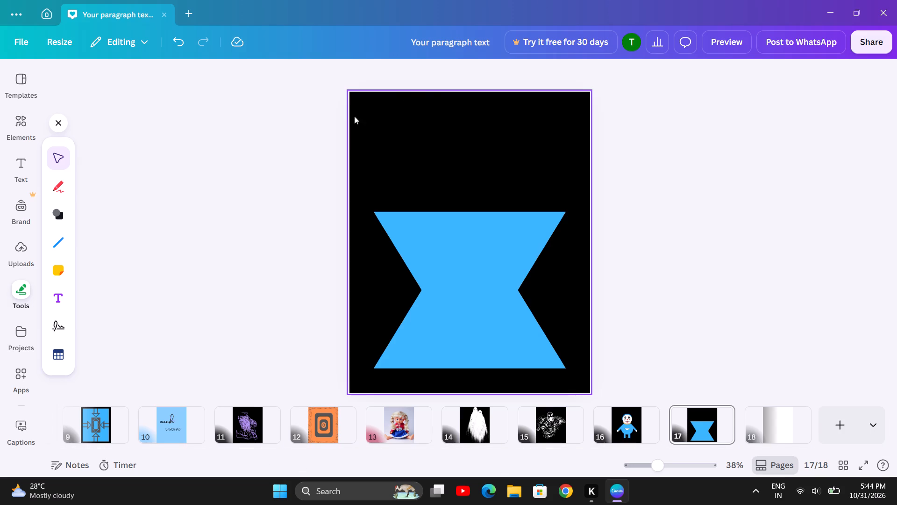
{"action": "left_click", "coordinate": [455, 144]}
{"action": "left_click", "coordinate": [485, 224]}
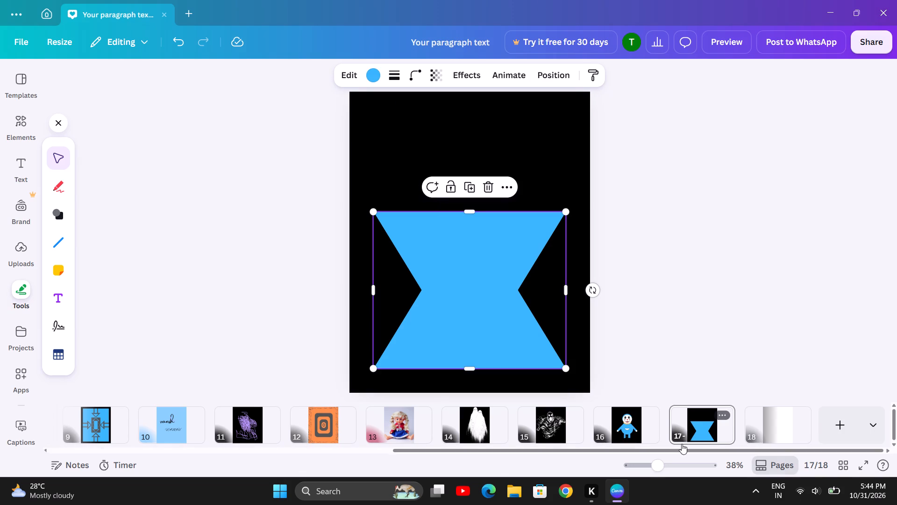
Set page 18's background to solid black after trying light blue.
{"action": "left_click", "coordinate": [774, 422]}
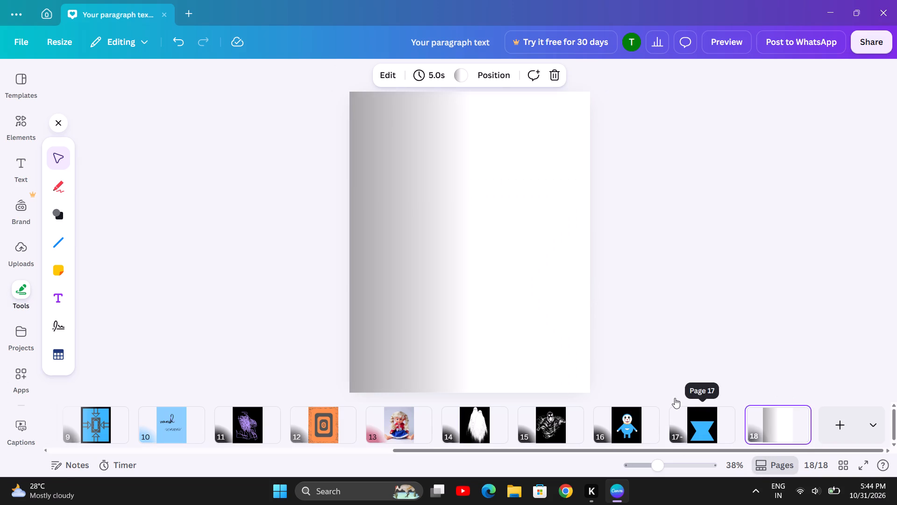
{"action": "left_click", "coordinate": [458, 75]}
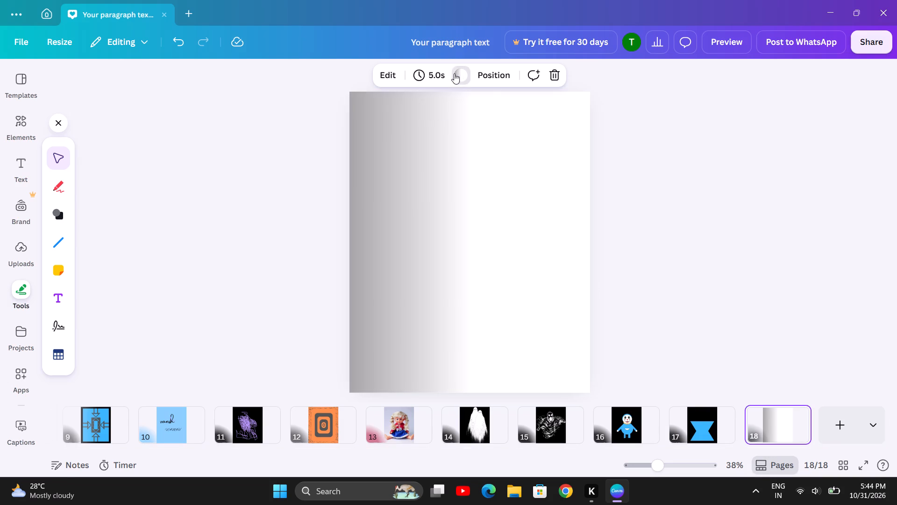
{"action": "left_click", "coordinate": [116, 162]}
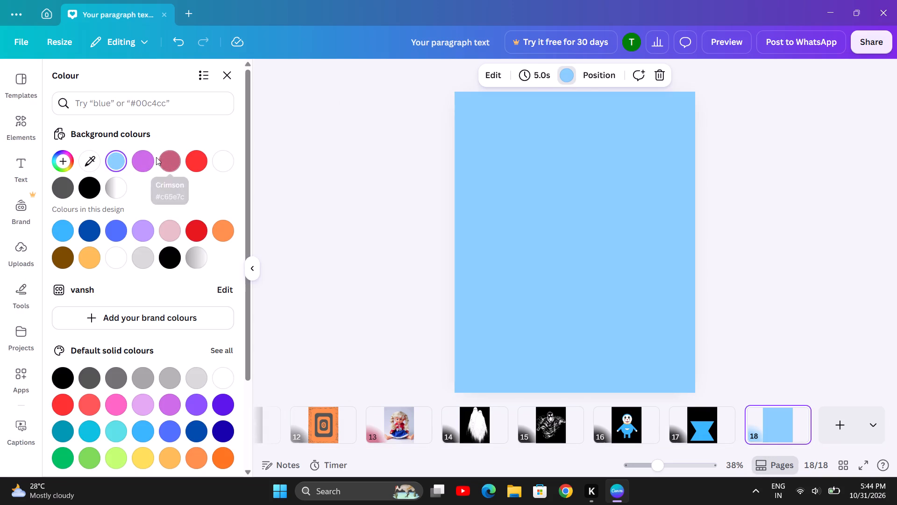
{"action": "left_click", "coordinate": [86, 183]}
{"action": "left_click", "coordinate": [286, 238]}
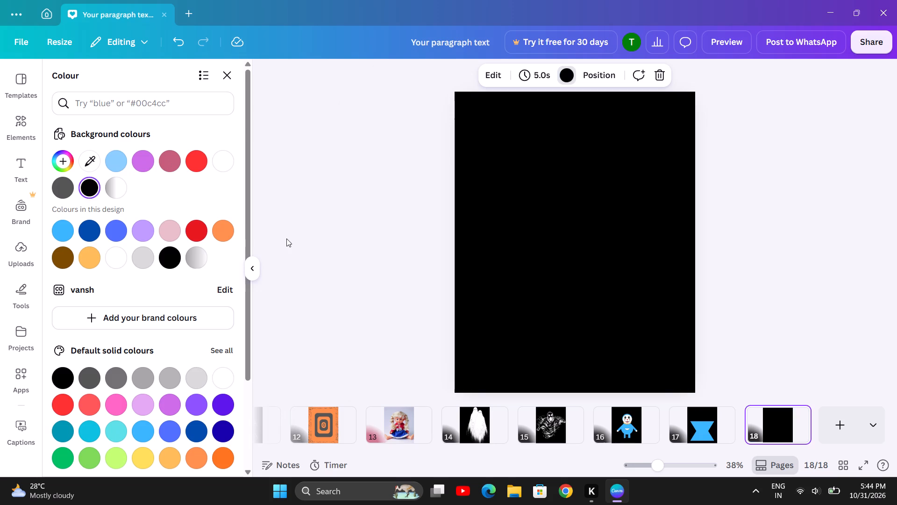
Add a straight line at the middle of page 18 and rotate it to nearly vertical, about -88°.
{"action": "left_click", "coordinate": [59, 241]}
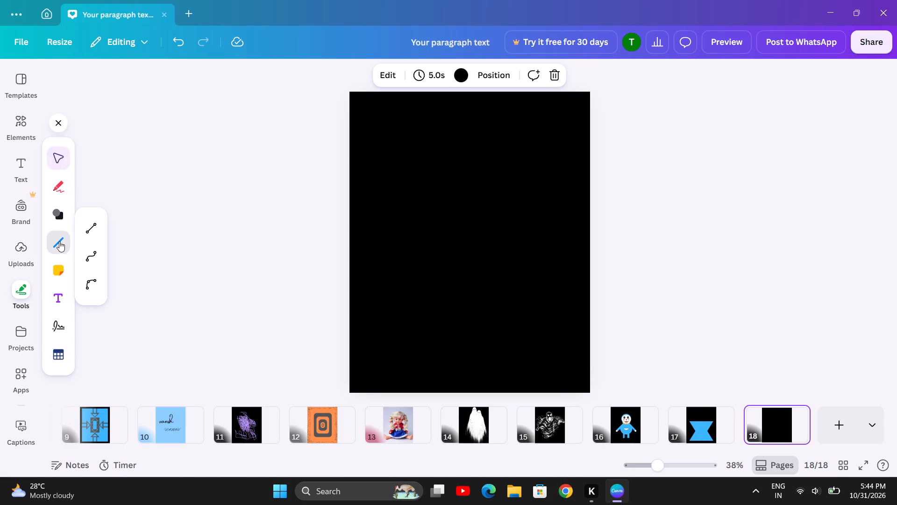
{"action": "left_click", "coordinate": [93, 221]}
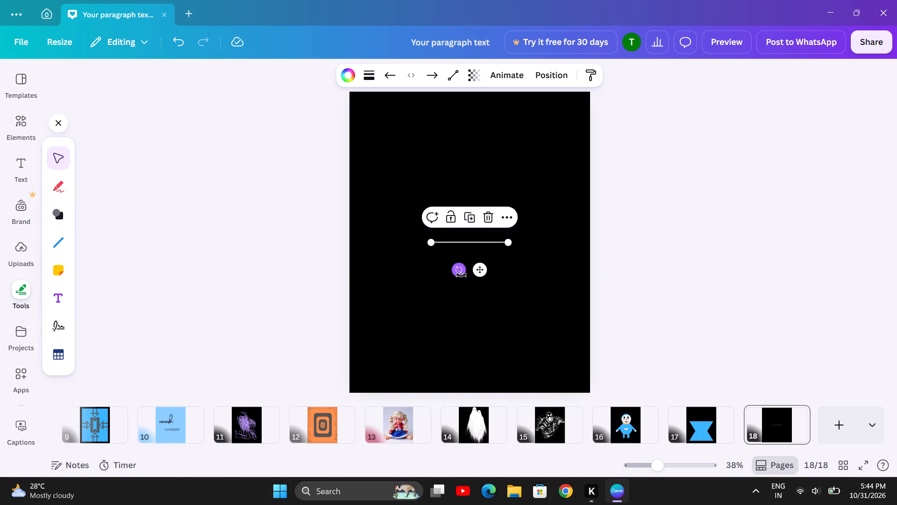
{"action": "left_click_drag", "start_coordinate": [461, 275], "coordinate": [505, 275]}
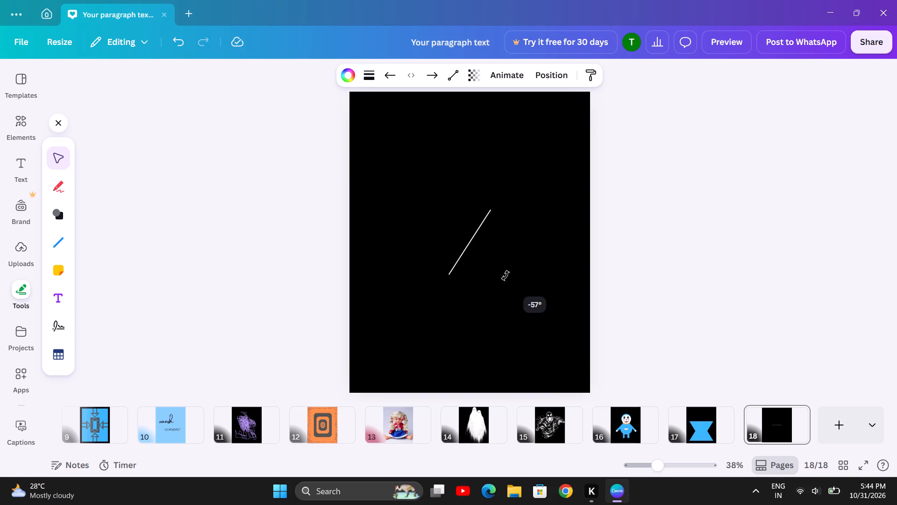
{"action": "left_click_drag", "start_coordinate": [482, 266], "coordinate": [488, 267]}
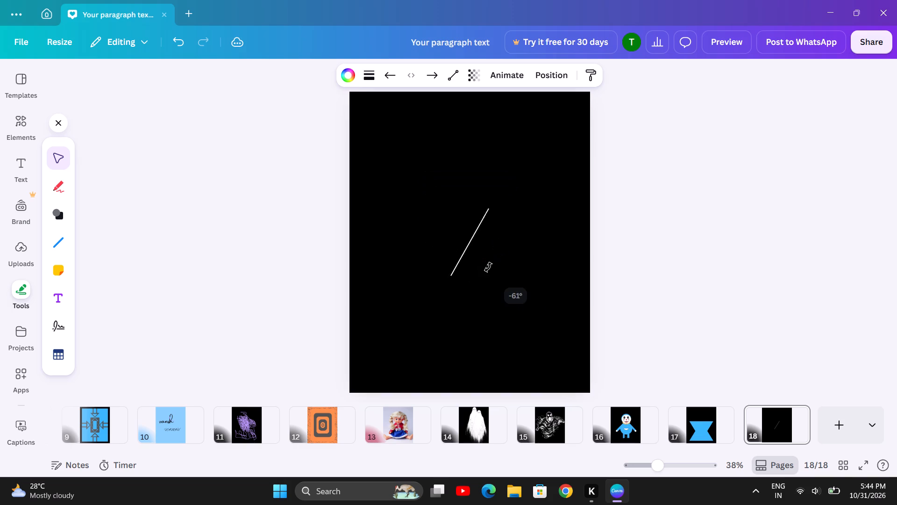
{"action": "left_click_drag", "start_coordinate": [488, 267], "coordinate": [559, 262]}
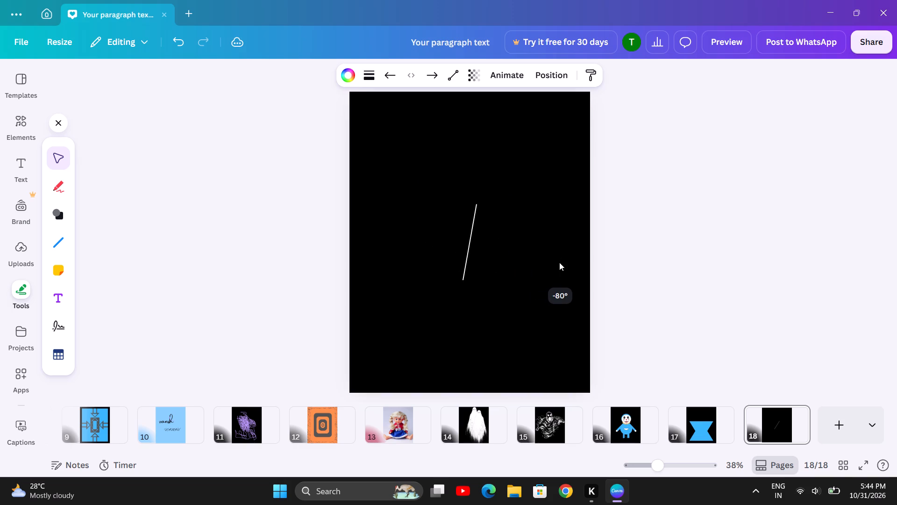
{"action": "left_click_drag", "start_coordinate": [559, 262], "coordinate": [590, 235]}
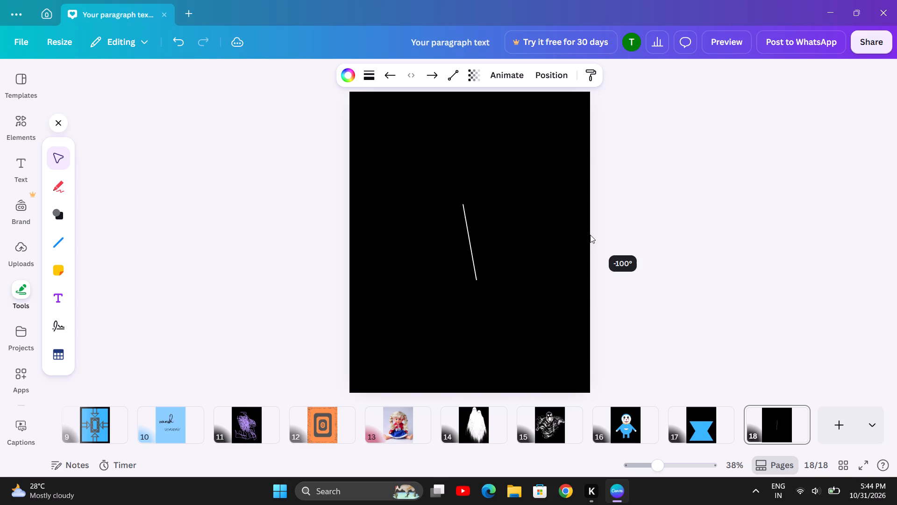
{"action": "left_click_drag", "start_coordinate": [590, 235], "coordinate": [574, 263]}
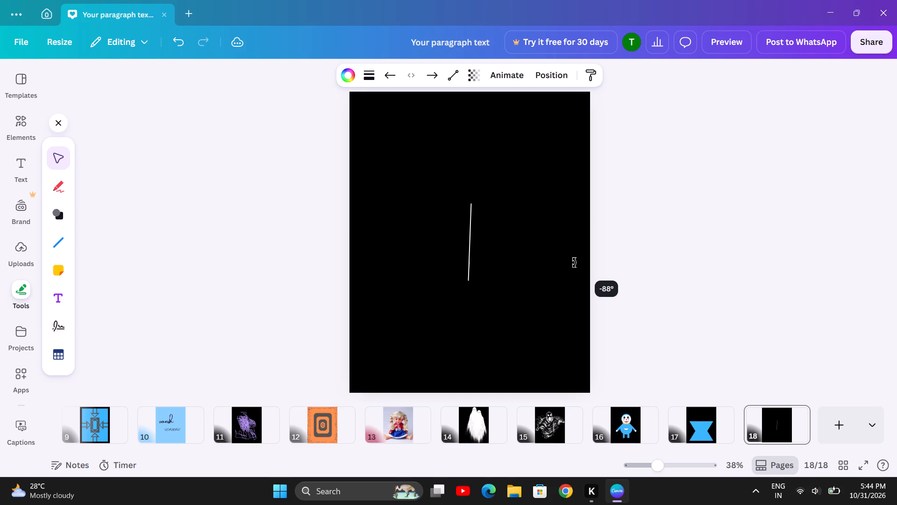
{"action": "left_click_drag", "start_coordinate": [574, 263], "coordinate": [588, 258]}
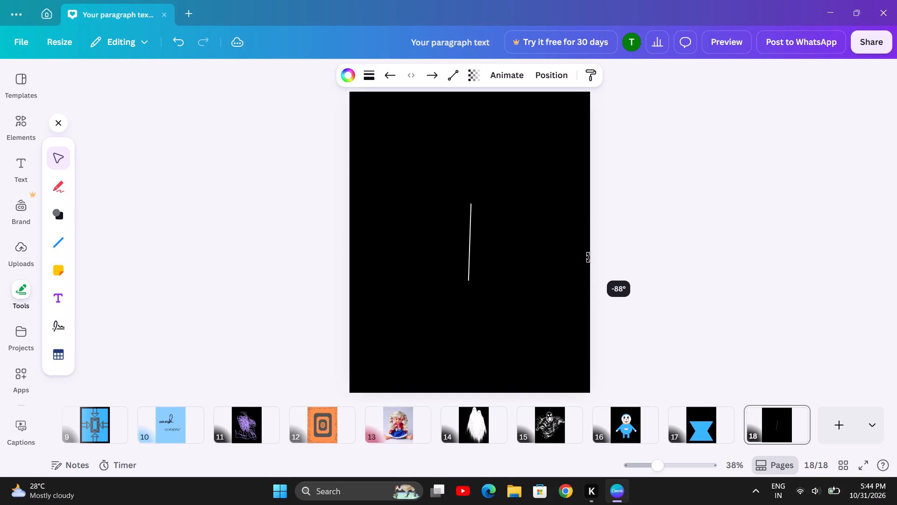
{"action": "left_click_drag", "start_coordinate": [588, 258], "coordinate": [585, 259]}
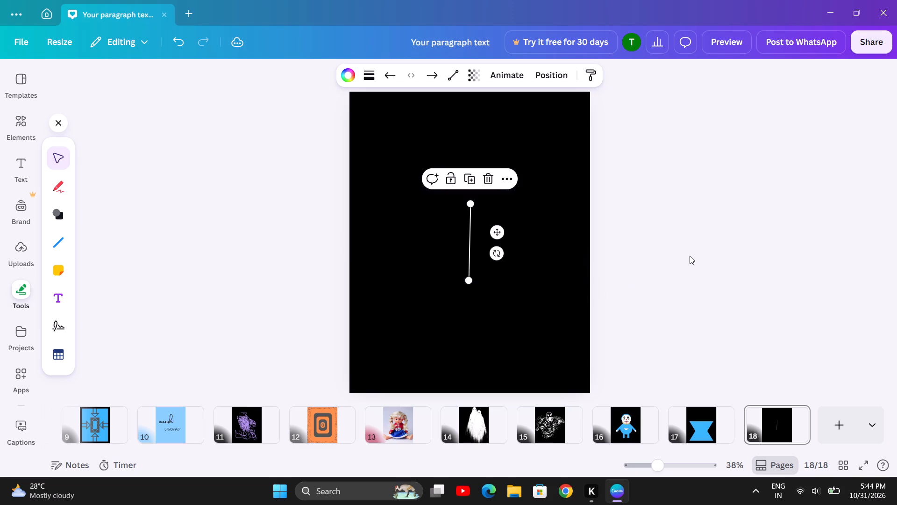
Duplicate the near-vertical line on page 18 and rotate the copy to nearly horizontal so the two lines cross.
{"action": "left_click", "coordinate": [470, 177]}
{"action": "left_click_drag", "start_coordinate": [501, 258], "coordinate": [515, 254]}
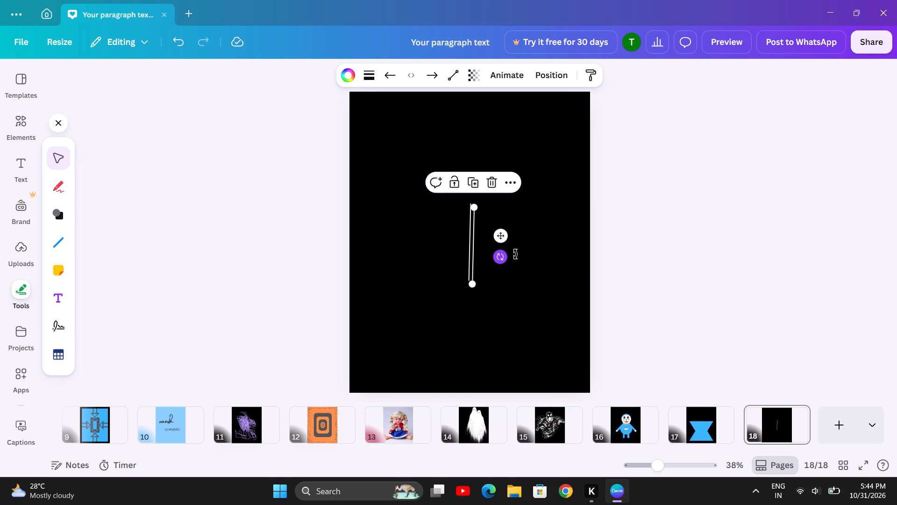
{"action": "left_click_drag", "start_coordinate": [515, 254], "coordinate": [496, 161]}
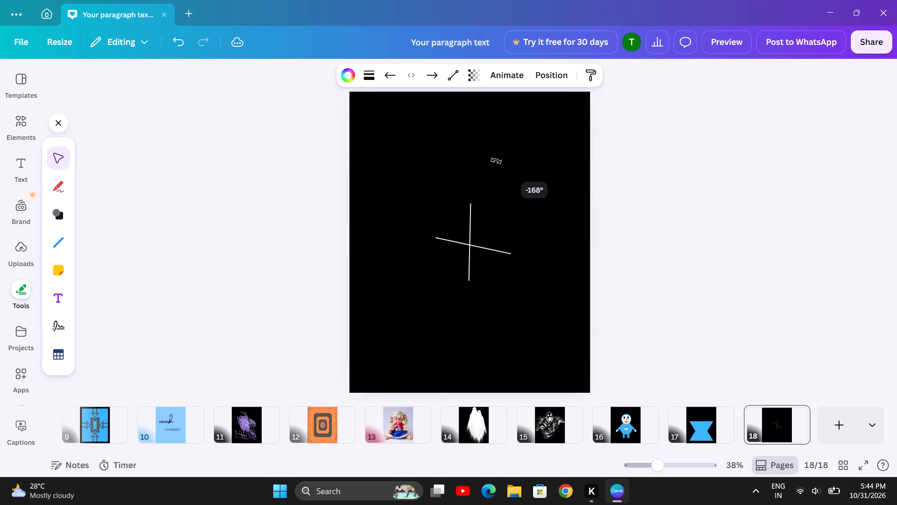
{"action": "left_click_drag", "start_coordinate": [496, 161], "coordinate": [482, 163]}
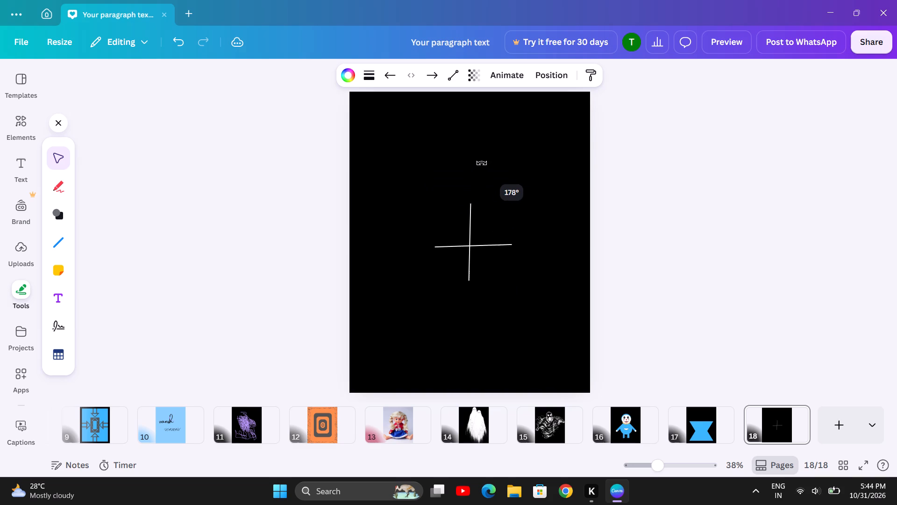
{"action": "left_click_drag", "start_coordinate": [482, 163], "coordinate": [487, 164]}
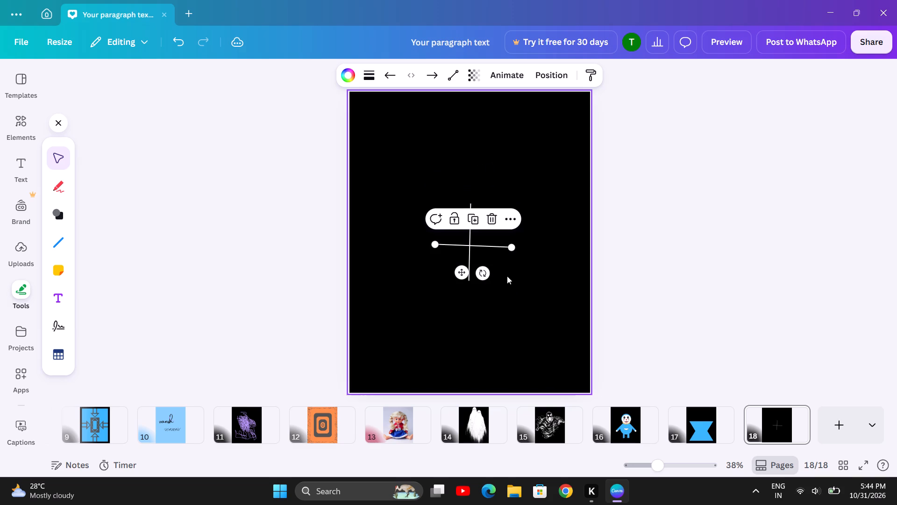
{"action": "left_click_drag", "start_coordinate": [480, 273], "coordinate": [484, 274]}
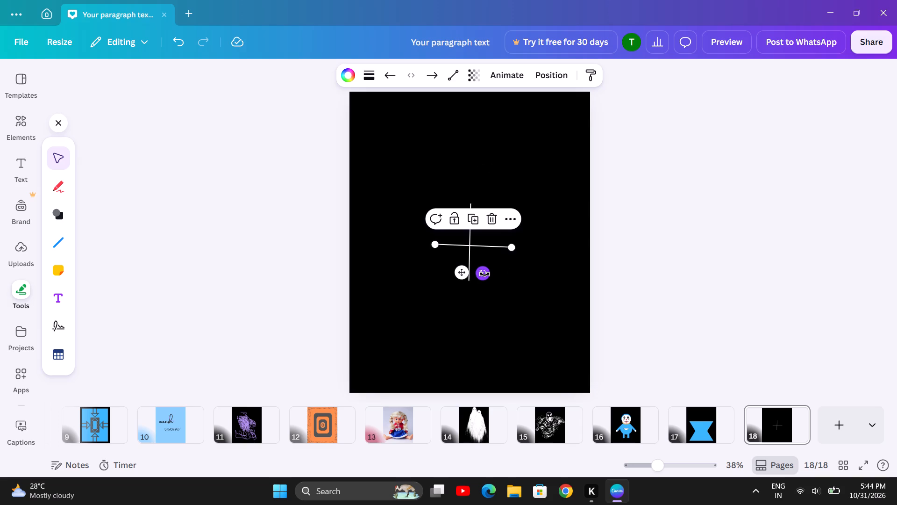
{"action": "left_click_drag", "start_coordinate": [484, 274], "coordinate": [484, 276]}
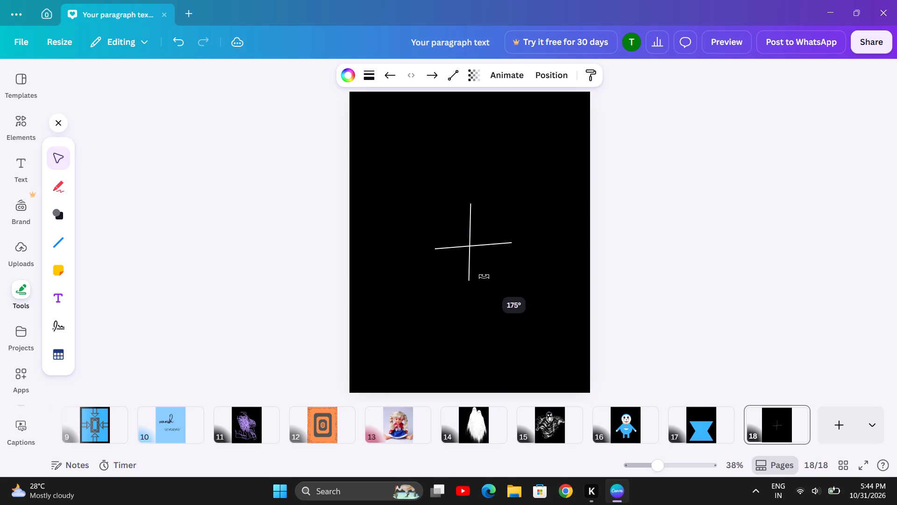
{"action": "left_click_drag", "start_coordinate": [484, 276], "coordinate": [481, 280]}
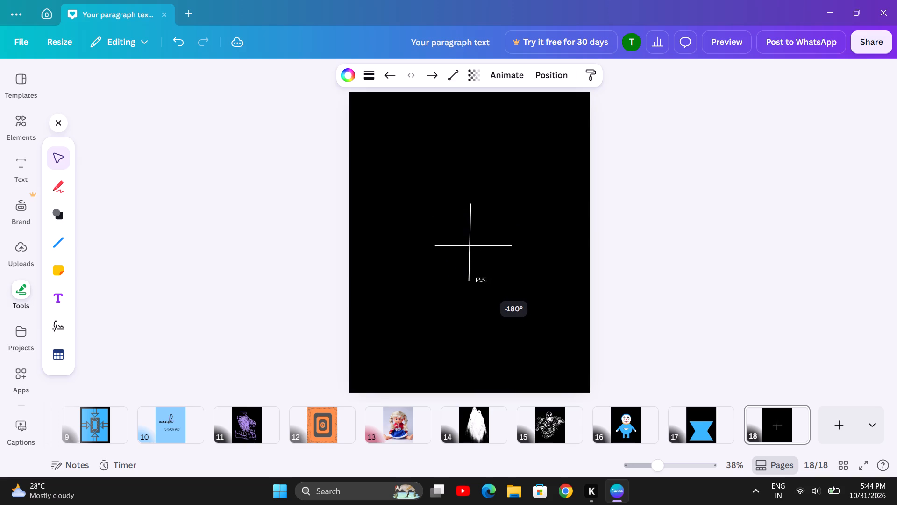
{"action": "left_click_drag", "start_coordinate": [481, 280], "coordinate": [480, 281]}
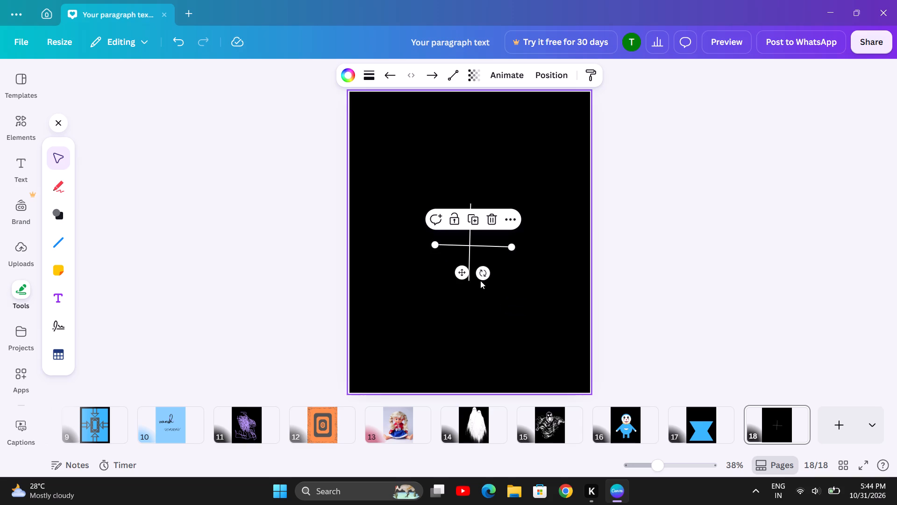
Nudge the near-horizontal line slightly up and to the left so it is centred across the near-vertical line.
{"action": "key", "text": "Up"}
{"action": "key", "text": "Up"}
{"action": "key", "text": "Up"}
{"action": "key", "text": "Up"}
{"action": "key", "text": "Up"}
{"action": "key", "text": "Up"}
{"action": "key", "text": "Up"}
{"action": "key", "text": "Up"}
{"action": "key", "text": "Up"}
{"action": "key", "text": "Up"}
{"action": "key", "text": "Up"}
{"action": "key", "text": "Up"}
{"action": "key", "text": "Up"}
{"action": "key", "text": "Up"}
{"action": "key", "text": "Up"}
{"action": "key", "text": "Up"}
{"action": "key", "text": "Up"}
{"action": "key", "text": "Up"}
{"action": "key", "text": "Up"}
{"action": "key", "text": "Up"}
{"action": "key", "text": "Up"}
{"action": "key", "text": "Up"}
{"action": "key", "text": "Up"}
{"action": "key", "text": "Up"}
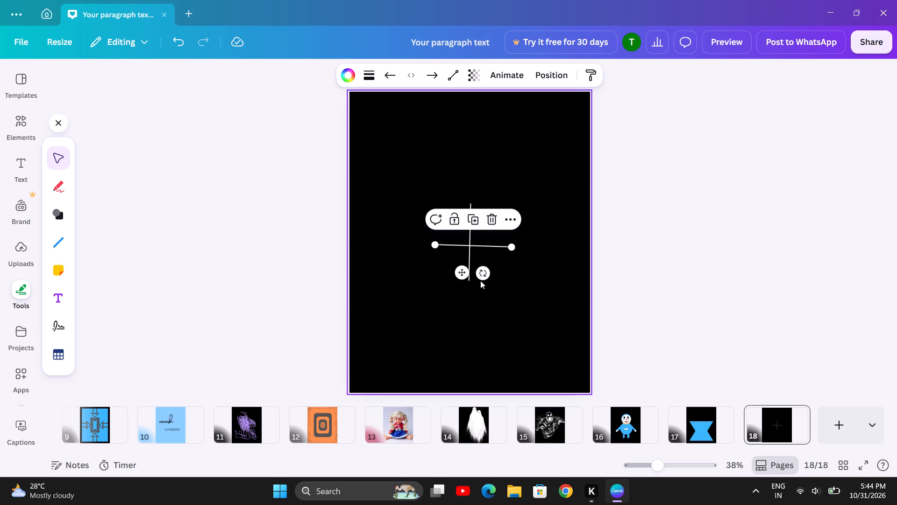
{"action": "key", "text": "Left"}
{"action": "left_click", "coordinate": [480, 281]}
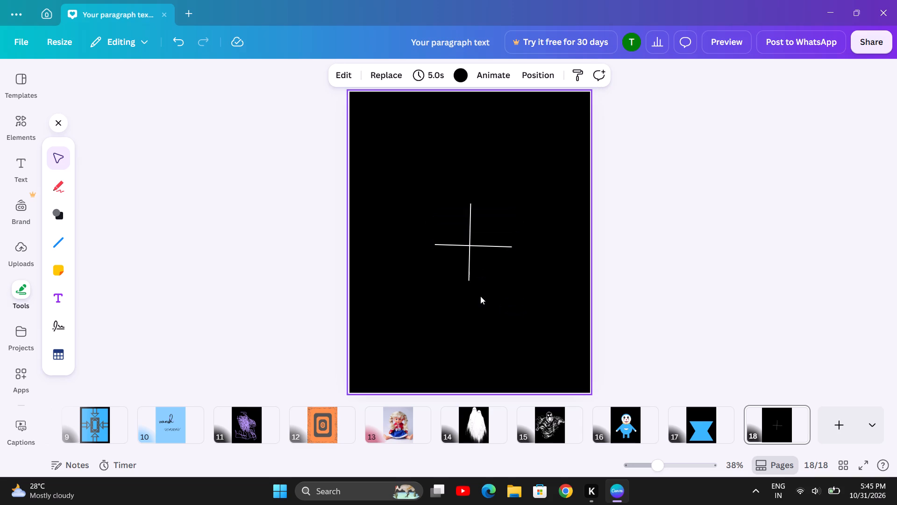
{"action": "left_click", "coordinate": [490, 251]}
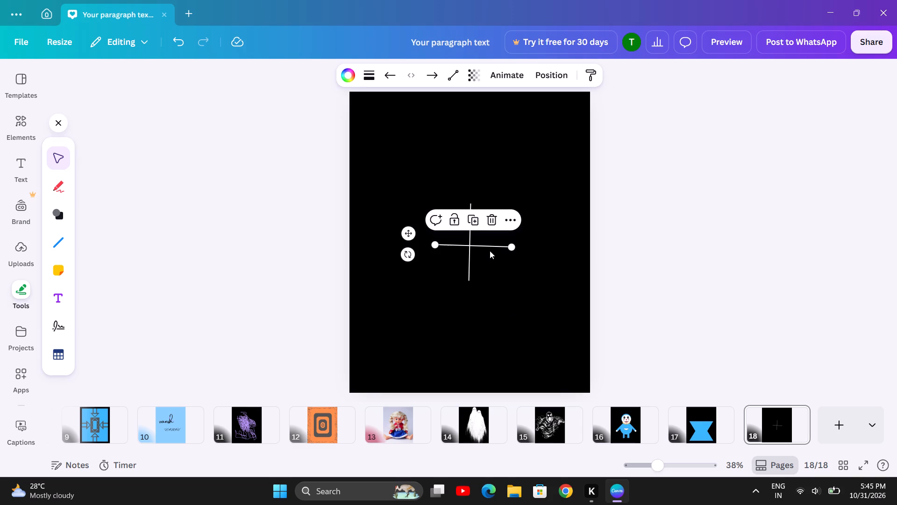
{"action": "key", "text": "Up"}
{"action": "key", "text": "Up"}
{"action": "key", "text": "Up"}
{"action": "key", "text": "Up"}
{"action": "key", "text": "Up"}
{"action": "key", "text": "Up"}
{"action": "key", "text": "Up"}
{"action": "key", "text": "Up"}
{"action": "key", "text": "Up"}
{"action": "key", "text": "Up"}
{"action": "key", "text": "Up"}
{"action": "key", "text": "Up"}
{"action": "key", "text": "Up"}
{"action": "key", "text": "Up"}
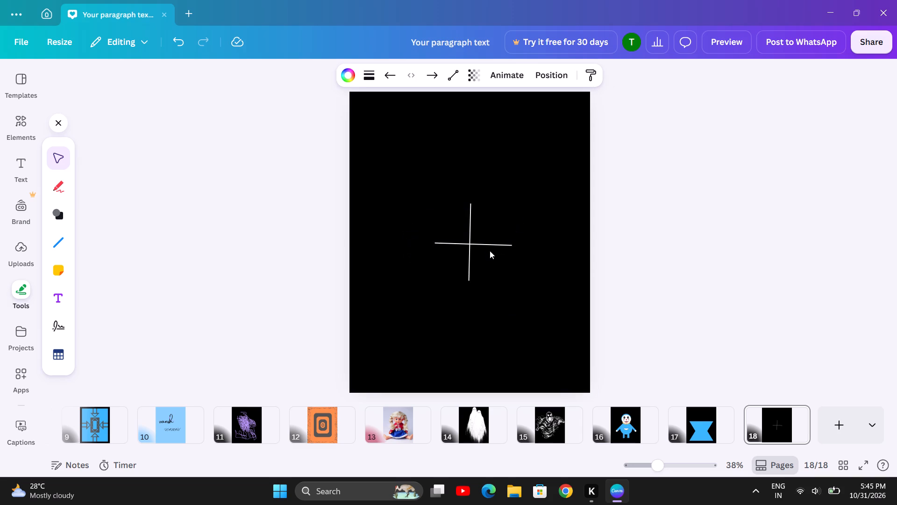
{"action": "key", "text": "Left"}
{"action": "key", "text": "Left"}
{"action": "key", "text": "Left"}
{"action": "key", "text": "Left"}
{"action": "key", "text": "Left"}
{"action": "key", "text": "Left"}
{"action": "key", "text": "Left"}
{"action": "key", "text": "Left"}
{"action": "key", "text": "Left"}
{"action": "key", "text": "Left"}
{"action": "key", "text": "Left"}
{"action": "key", "text": "Left"}
{"action": "key", "text": "Left"}
{"action": "key", "text": "Left"}
{"action": "key", "text": "Left"}
{"action": "key", "text": "Left"}
{"action": "key", "text": "Left"}
{"action": "key", "text": "Left"}
{"action": "key", "text": "Left"}
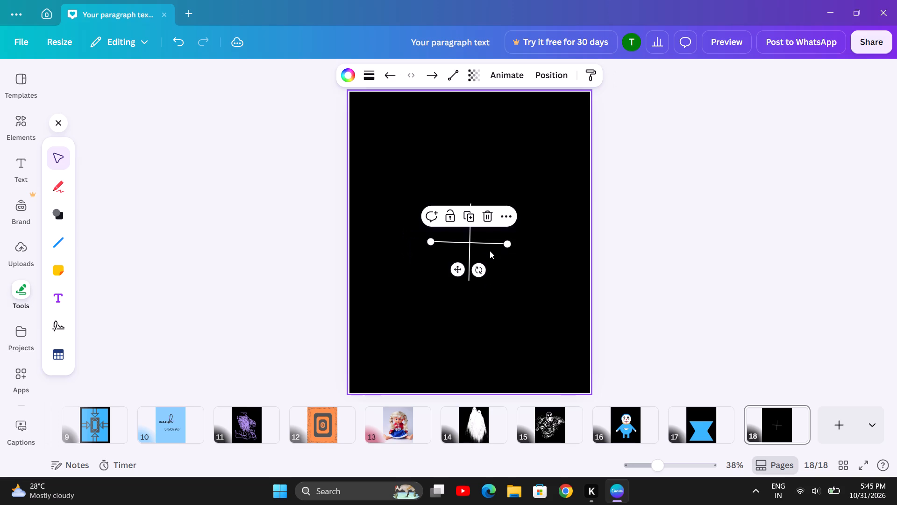
Level the near-horizontal line at 180° and lengthen it at both ends along the page's horizontal centre.
{"action": "left_click_drag", "start_coordinate": [479, 272], "coordinate": [481, 276]}
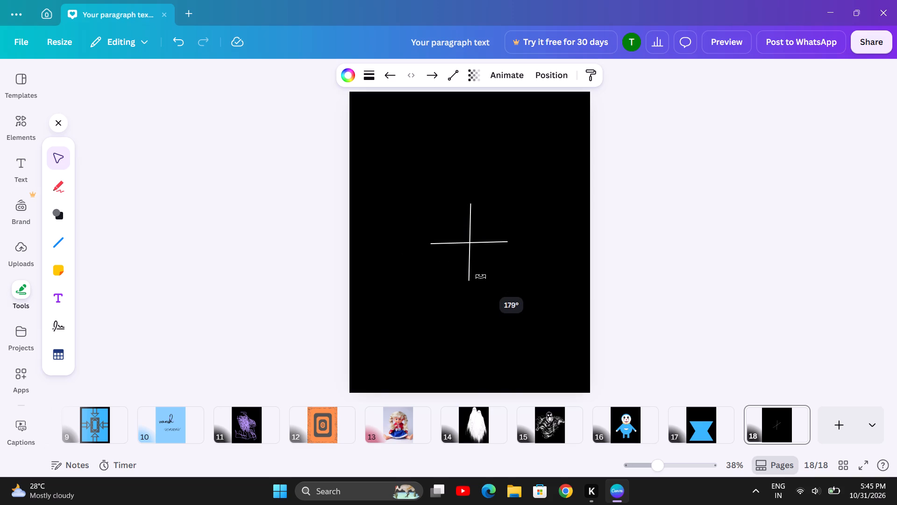
{"action": "left_click_drag", "start_coordinate": [481, 276], "coordinate": [480, 285]}
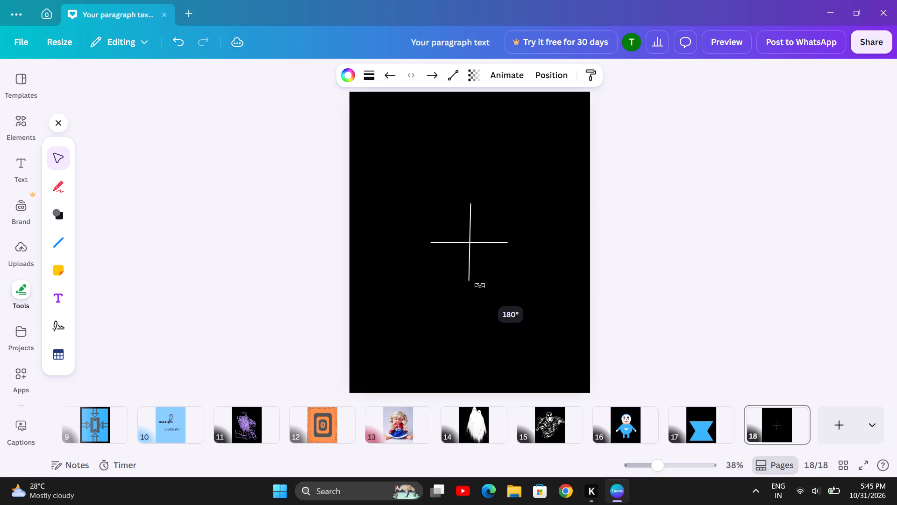
{"action": "left_click_drag", "start_coordinate": [480, 285], "coordinate": [479, 286]}
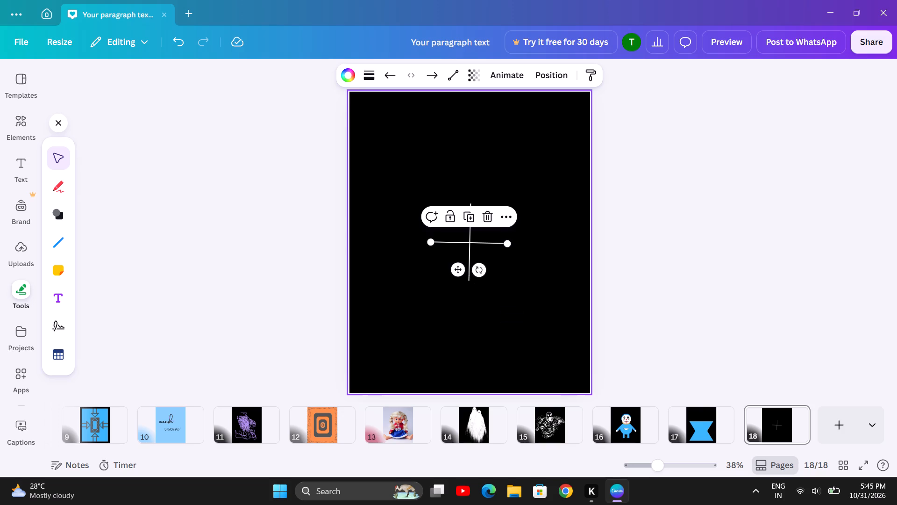
{"action": "left_click_drag", "start_coordinate": [504, 240], "coordinate": [519, 242]}
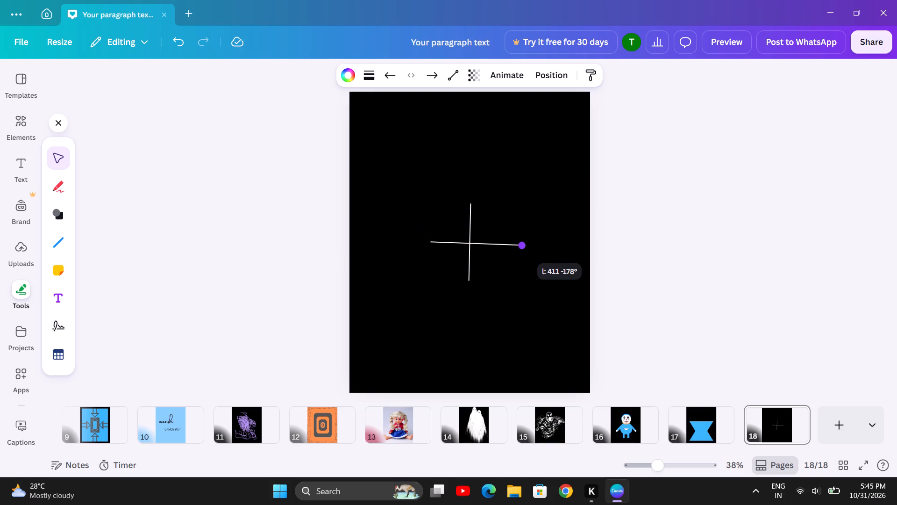
{"action": "left_click_drag", "start_coordinate": [519, 242], "coordinate": [538, 242]}
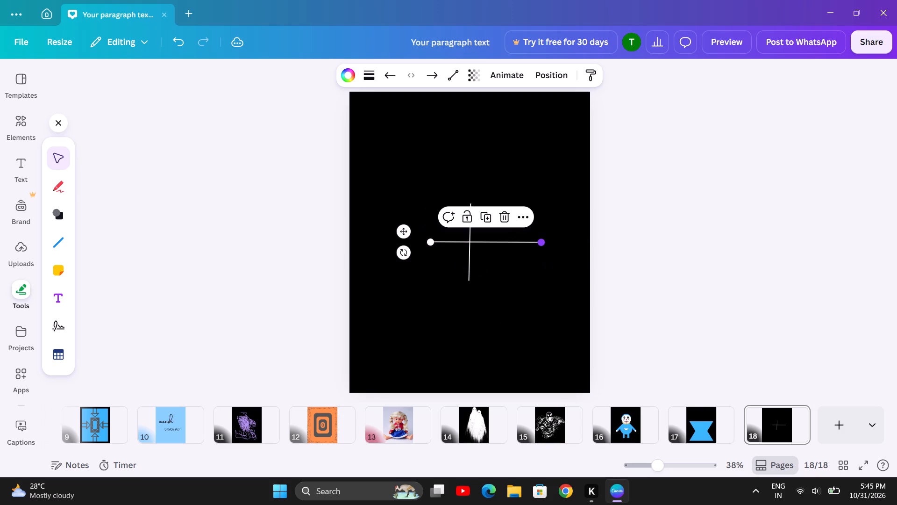
{"action": "left_click_drag", "start_coordinate": [429, 243], "coordinate": [419, 242]}
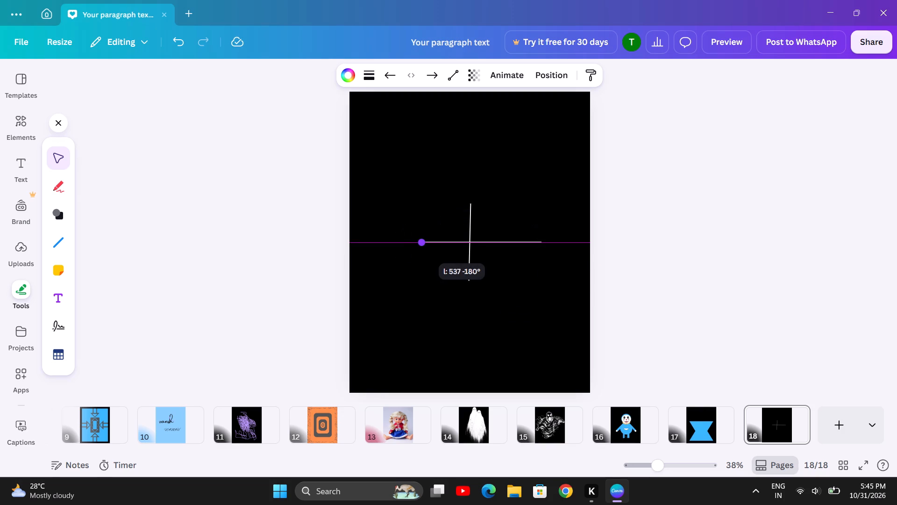
{"action": "left_click_drag", "start_coordinate": [419, 242], "coordinate": [411, 242]}
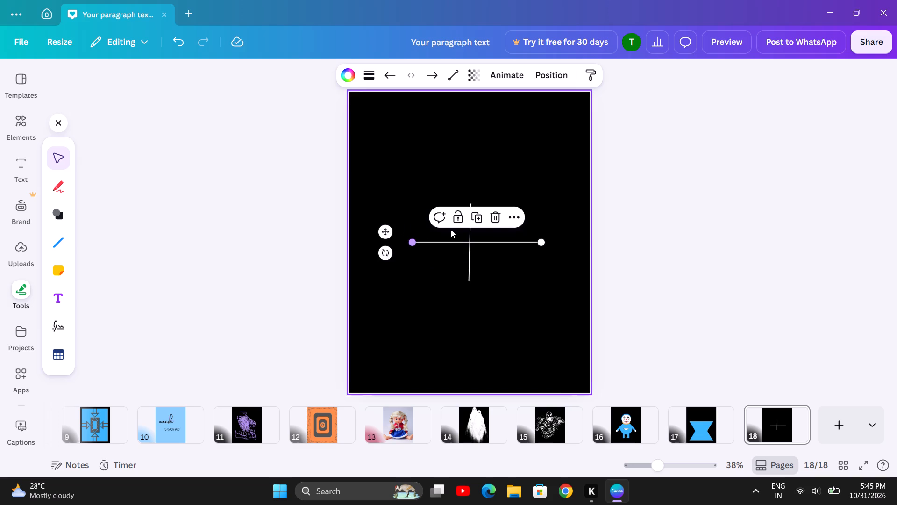
{"action": "left_click", "coordinate": [530, 191]}
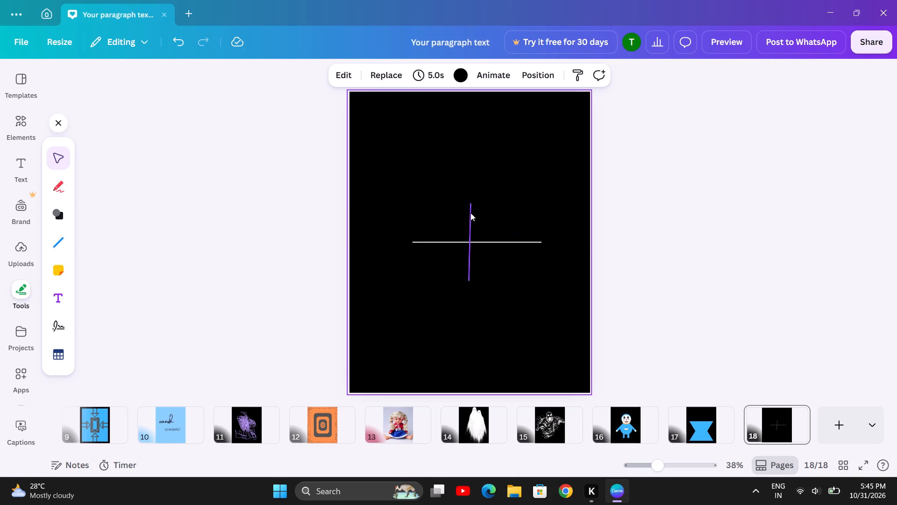
Delete the short near-vertical line from page 18.
{"action": "left_click", "coordinate": [470, 213]}
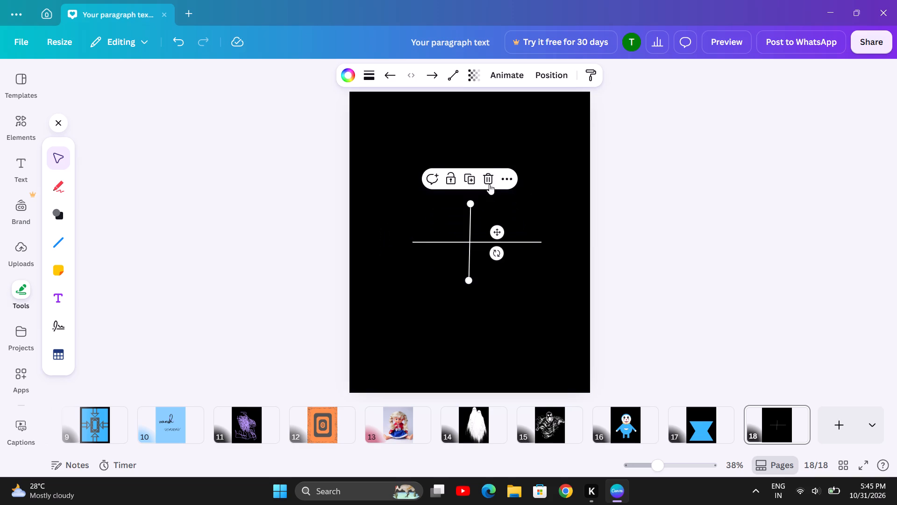
{"action": "left_click", "coordinate": [490, 173]}
Duplicate the long horizontal line, move the copy directly above the original, and rotate the copy to vertical.
{"action": "left_click", "coordinate": [481, 245]}
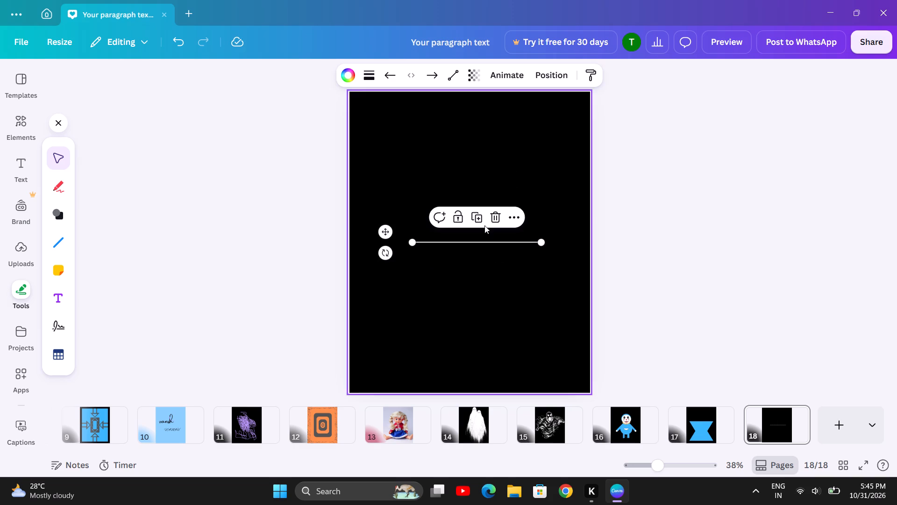
{"action": "left_click", "coordinate": [483, 215]}
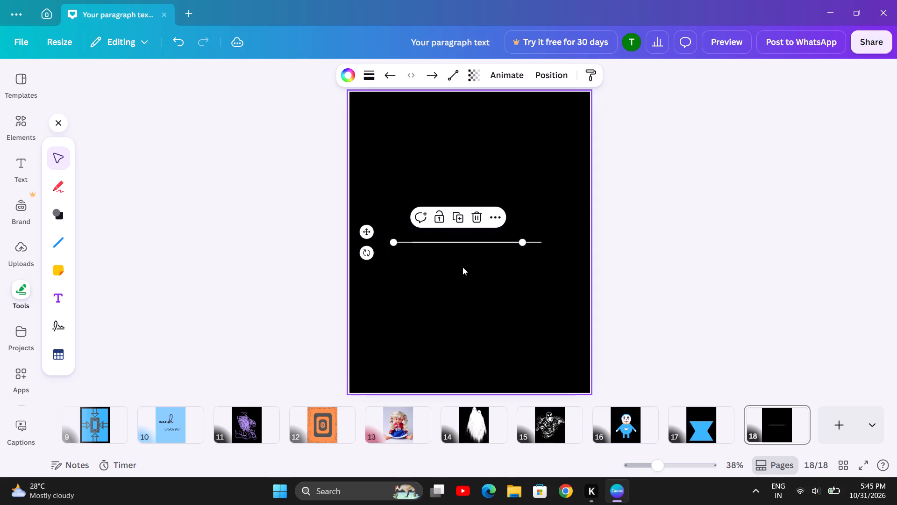
{"action": "left_click_drag", "start_coordinate": [367, 230], "coordinate": [387, 204]}
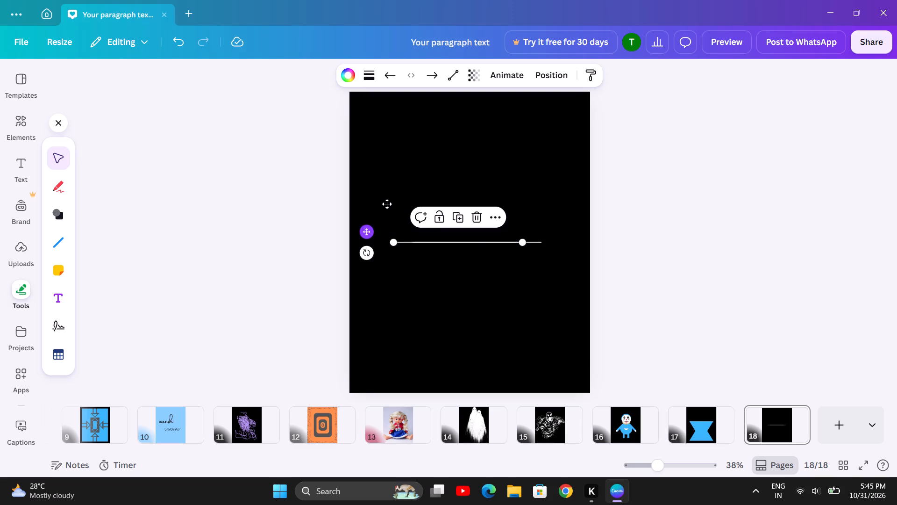
{"action": "left_click_drag", "start_coordinate": [387, 204], "coordinate": [389, 202]}
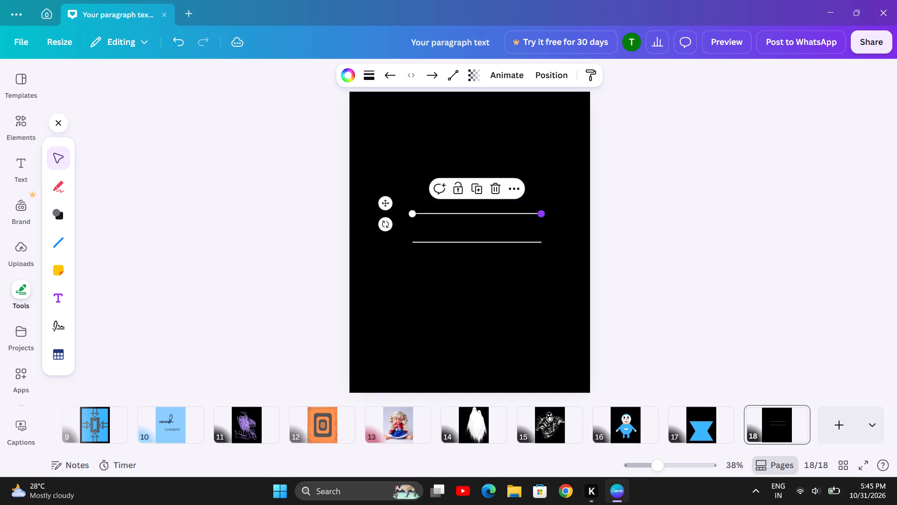
{"action": "left_click_drag", "start_coordinate": [390, 226], "coordinate": [403, 157]}
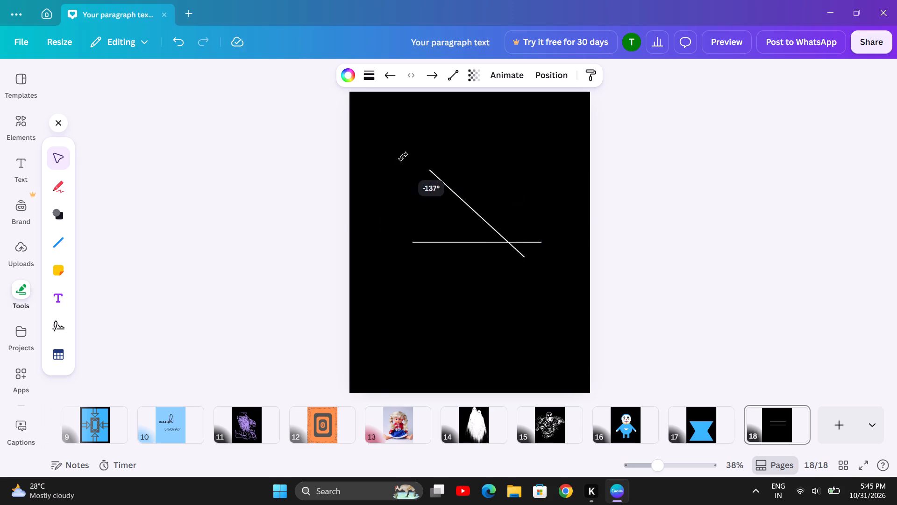
{"action": "left_click_drag", "start_coordinate": [403, 157], "coordinate": [470, 135]}
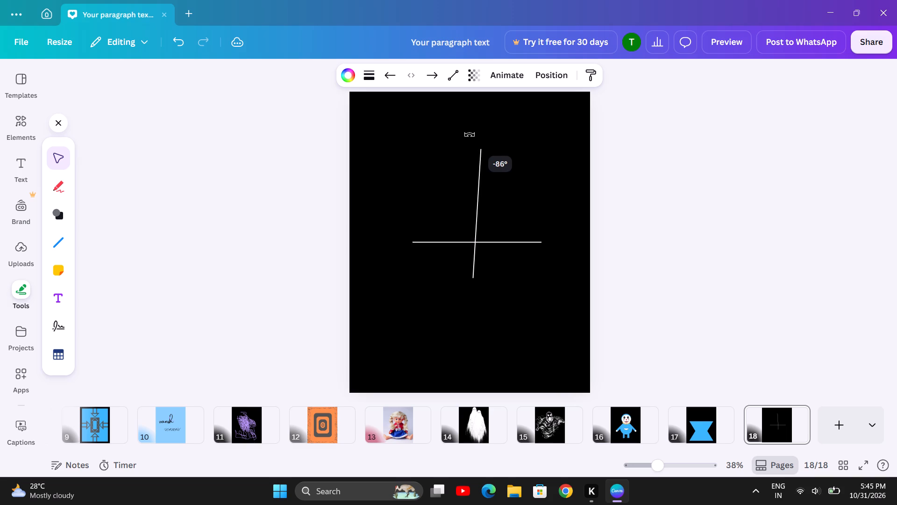
{"action": "left_click_drag", "start_coordinate": [470, 135], "coordinate": [466, 138]}
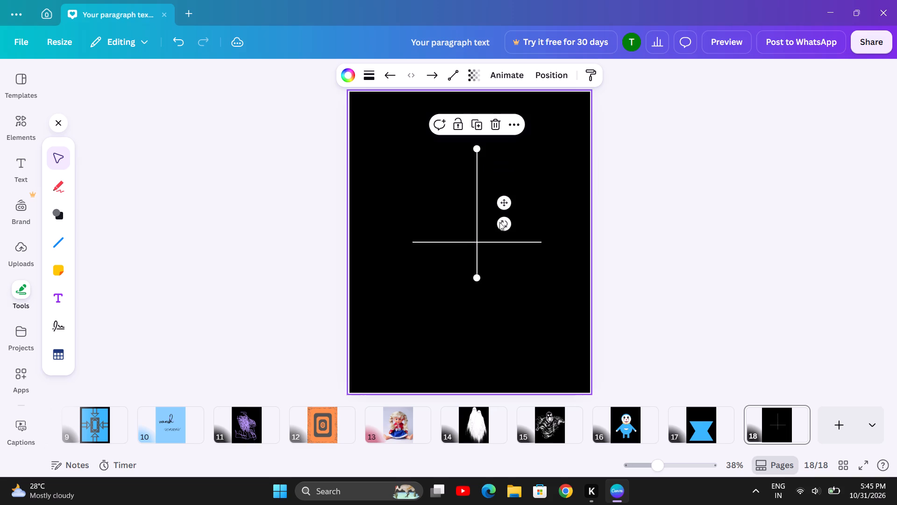
Move the vertical line down and centre it on the horizontal line to form a symmetrical cross mid-page.
{"action": "left_click_drag", "start_coordinate": [505, 203], "coordinate": [505, 211]}
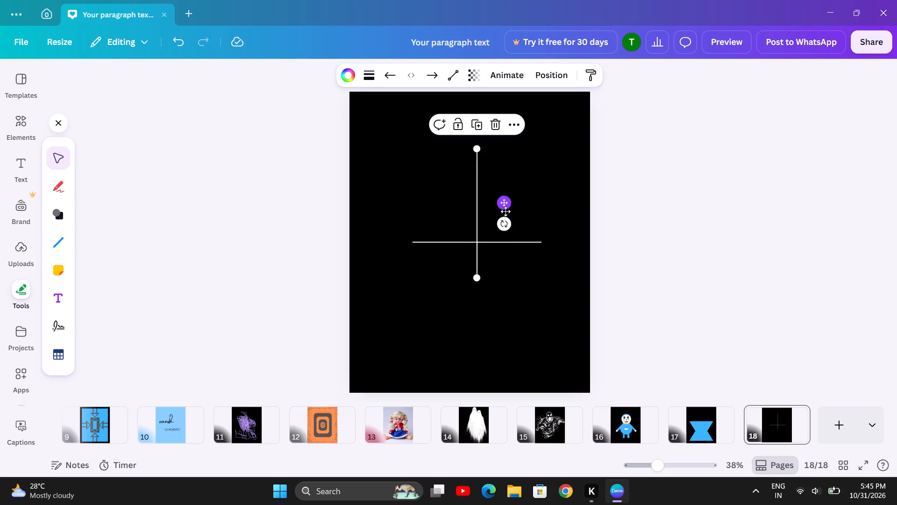
{"action": "left_click_drag", "start_coordinate": [505, 211], "coordinate": [507, 241]}
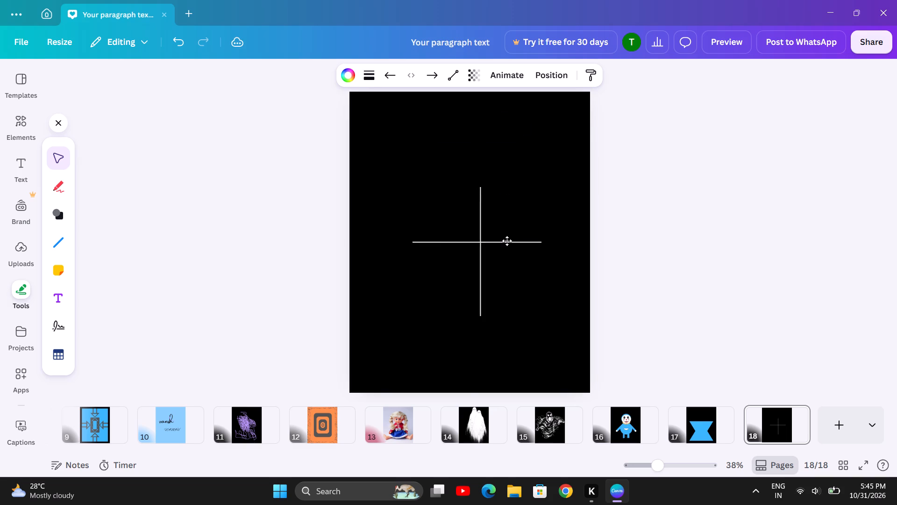
{"action": "left_click_drag", "start_coordinate": [507, 241], "coordinate": [502, 236]}
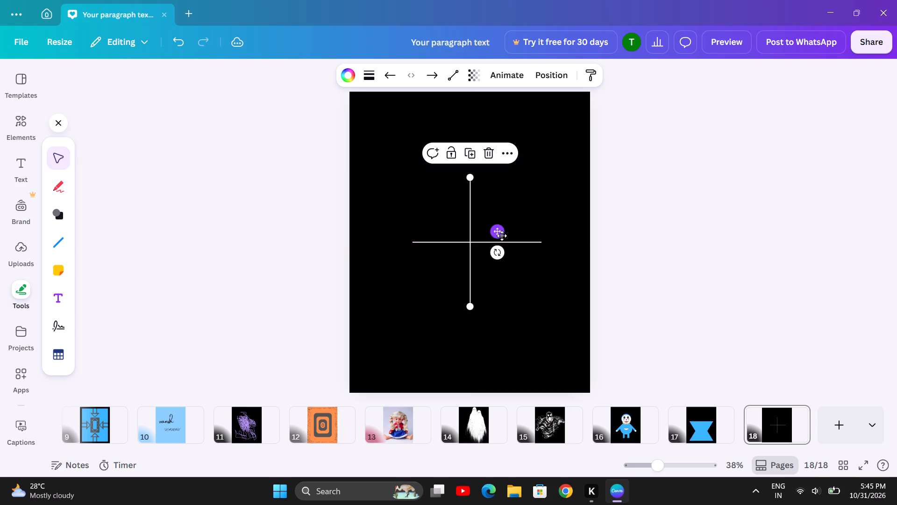
{"action": "left_click", "coordinate": [653, 234]}
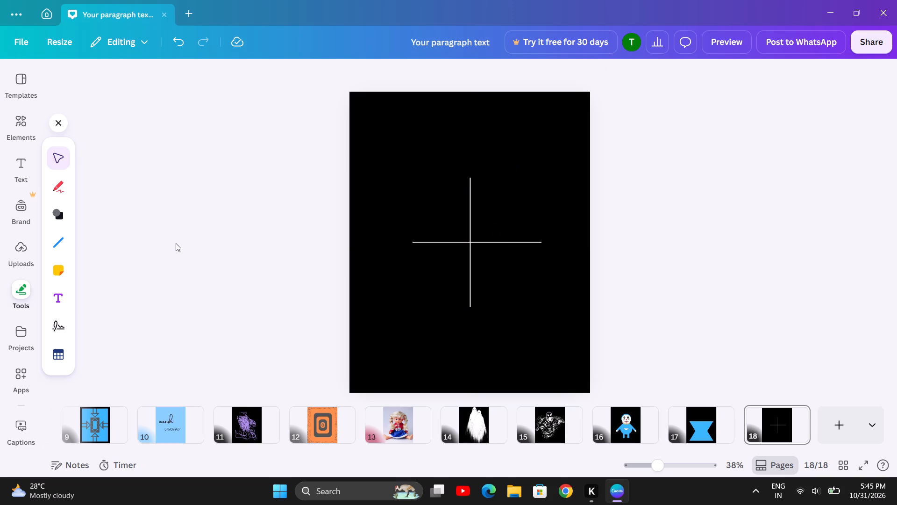
Add a four-pointed star centred on the cross on page 18 and fill it white.
{"action": "left_click", "coordinate": [56, 209]}
{"action": "scroll", "coordinate": [93, 234], "scroll_direction": "down", "scroll_amount": 1}
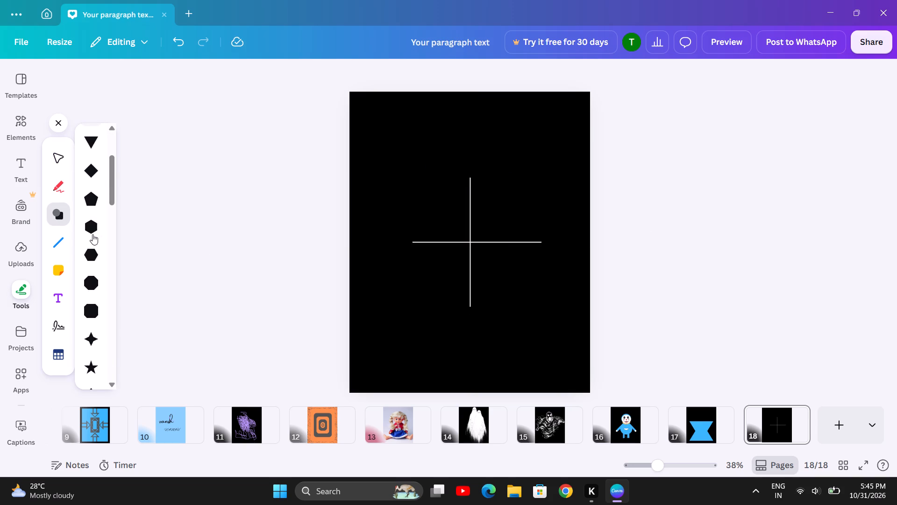
{"action": "scroll", "coordinate": [93, 234], "scroll_direction": "down", "scroll_amount": 1}
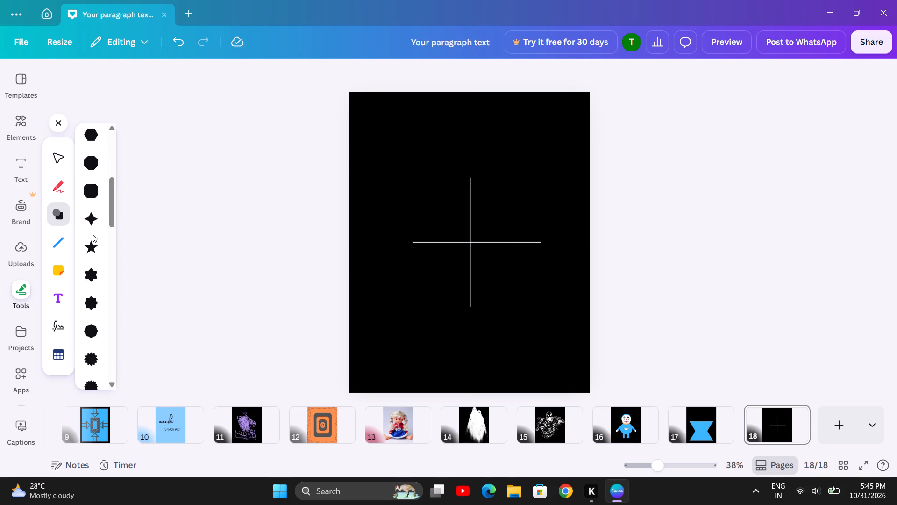
{"action": "left_click", "coordinate": [86, 216]}
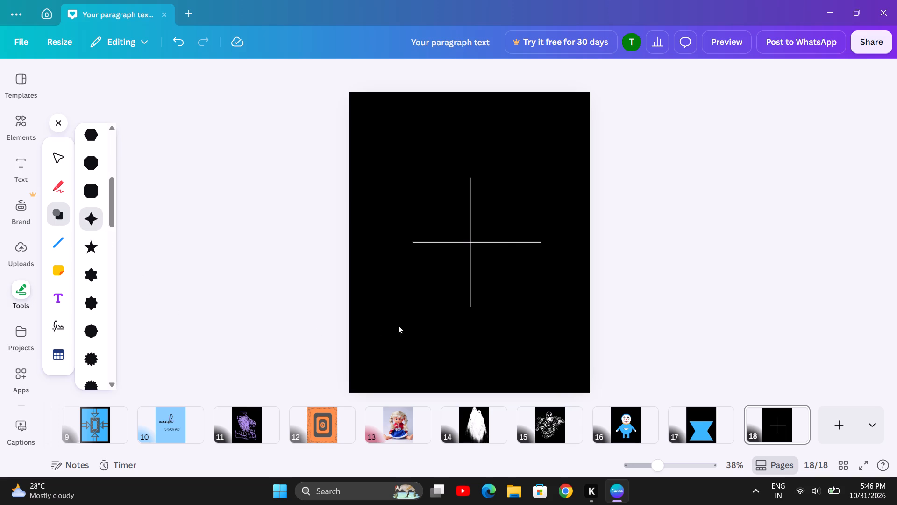
{"action": "left_click", "coordinate": [215, 77]}
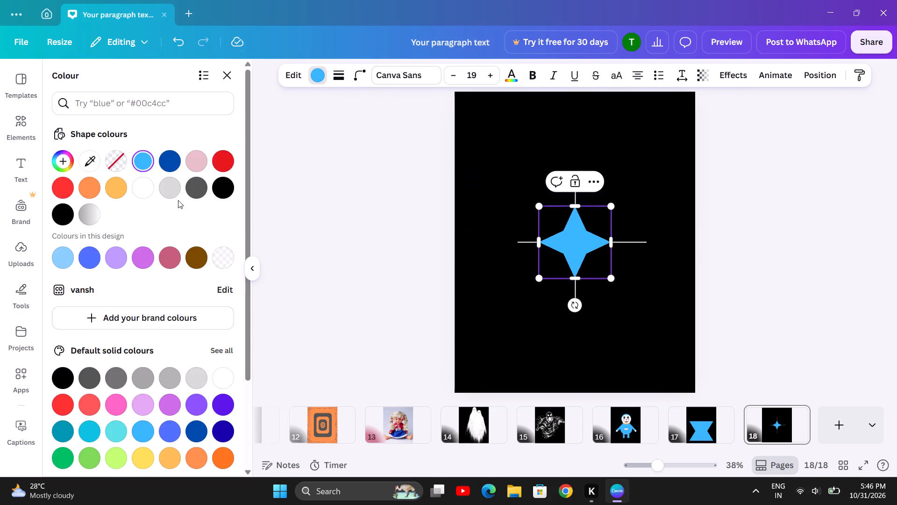
{"action": "left_click", "coordinate": [136, 179]}
{"action": "left_click", "coordinate": [299, 164]}
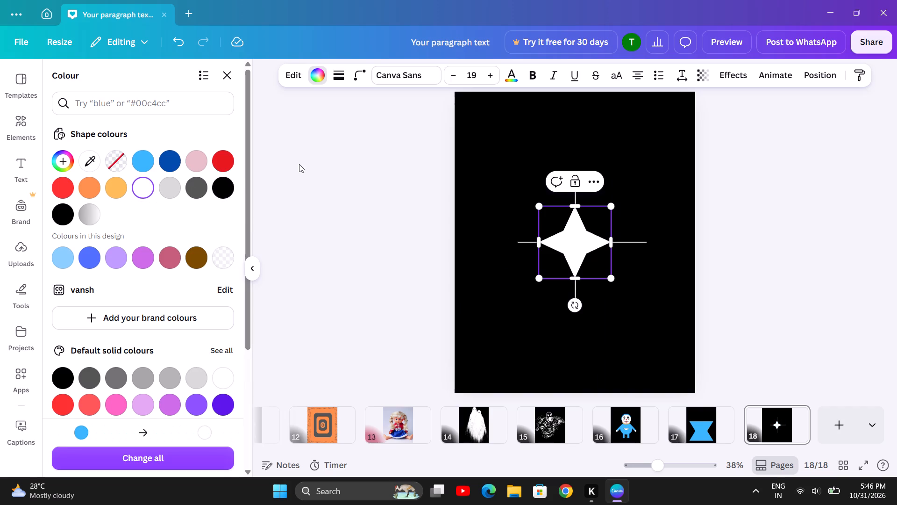
{"action": "left_click", "coordinate": [317, 171]}
{"action": "left_click", "coordinate": [421, 228]}
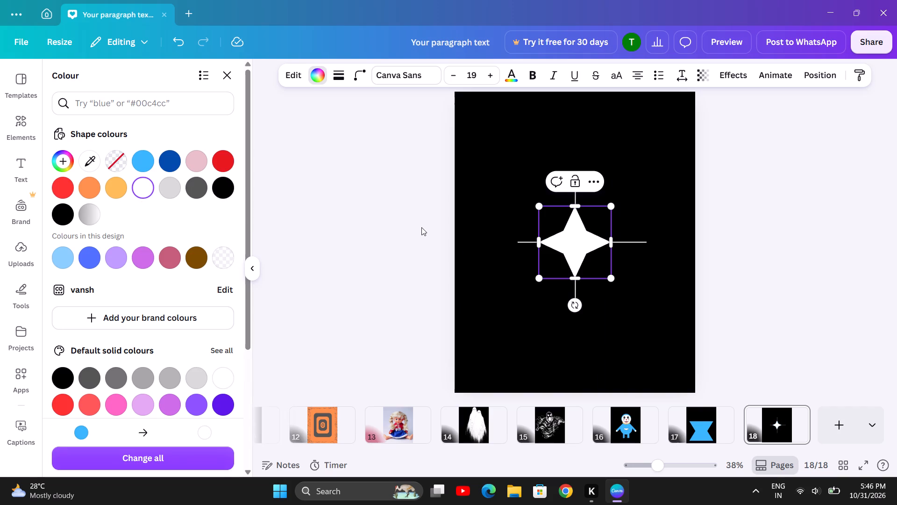
{"action": "triple_click", "coordinate": [421, 227]}
{"action": "left_click", "coordinate": [430, 204]}
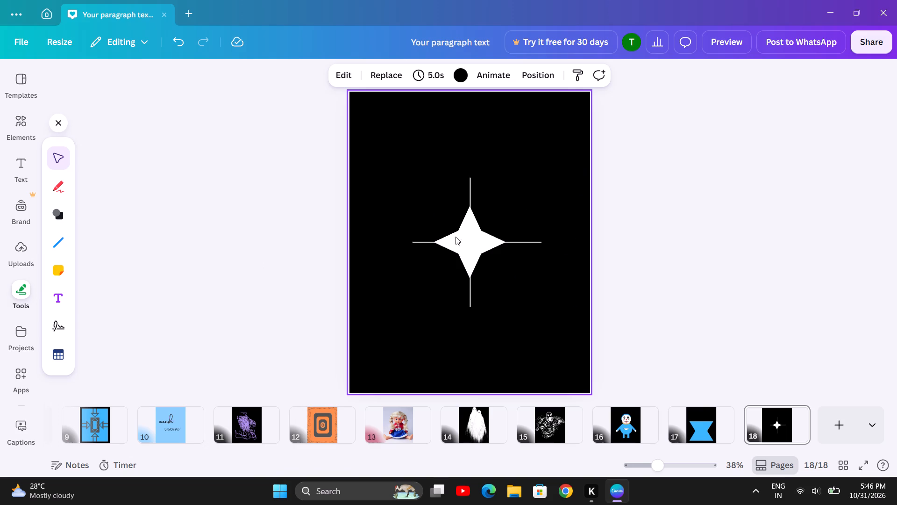
Rotate the white star 45° so its points lie diagonally between the arms of the cross.
{"action": "left_click", "coordinate": [460, 242]}
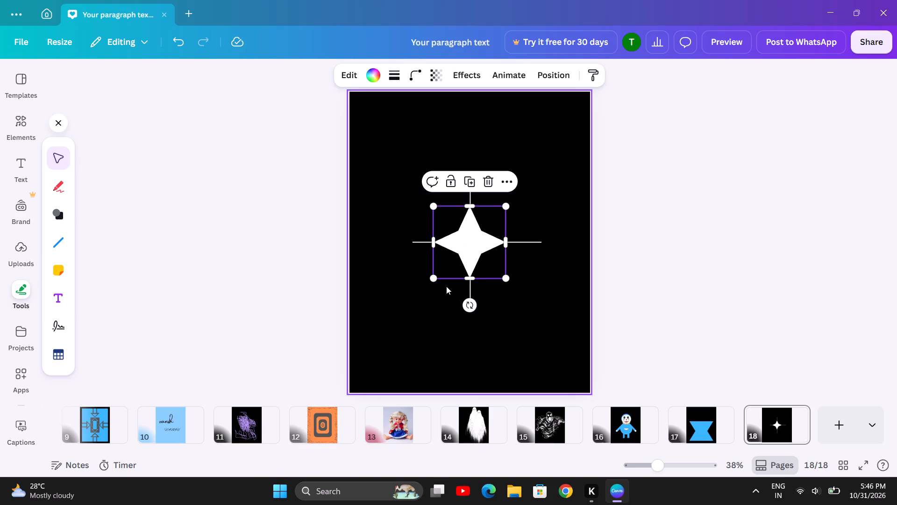
{"action": "left_click_drag", "start_coordinate": [470, 304], "coordinate": [489, 299]}
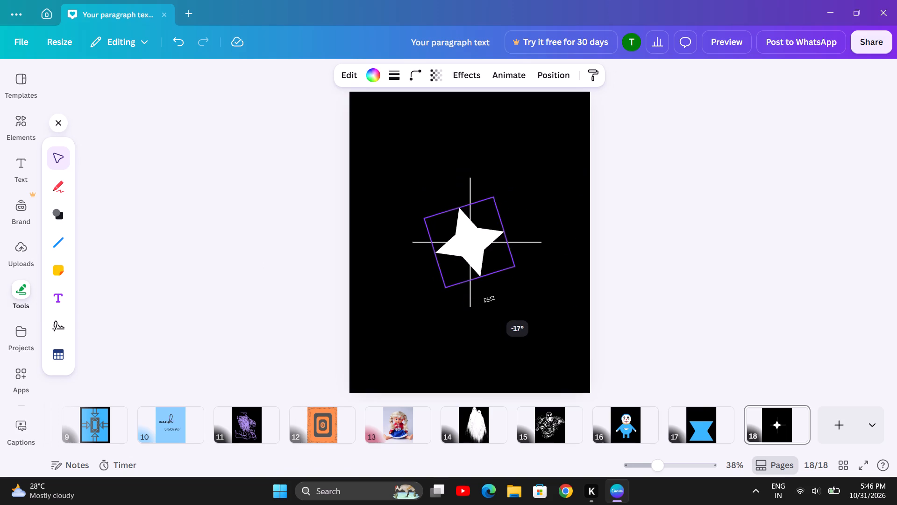
{"action": "left_click_drag", "start_coordinate": [489, 299], "coordinate": [520, 294]}
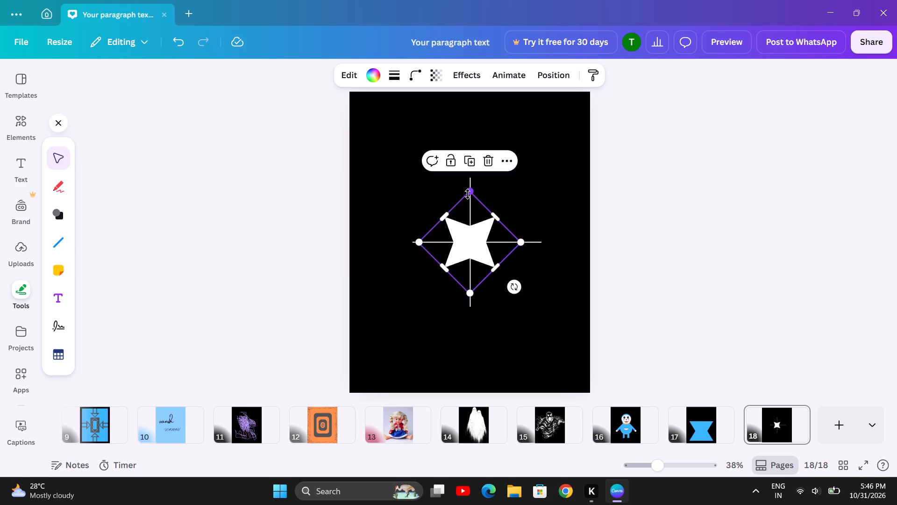
Shrink the rotated star proportionally to a small star and re-centre it on the intersection of the cross.
{"action": "left_click_drag", "start_coordinate": [469, 193], "coordinate": [467, 217]}
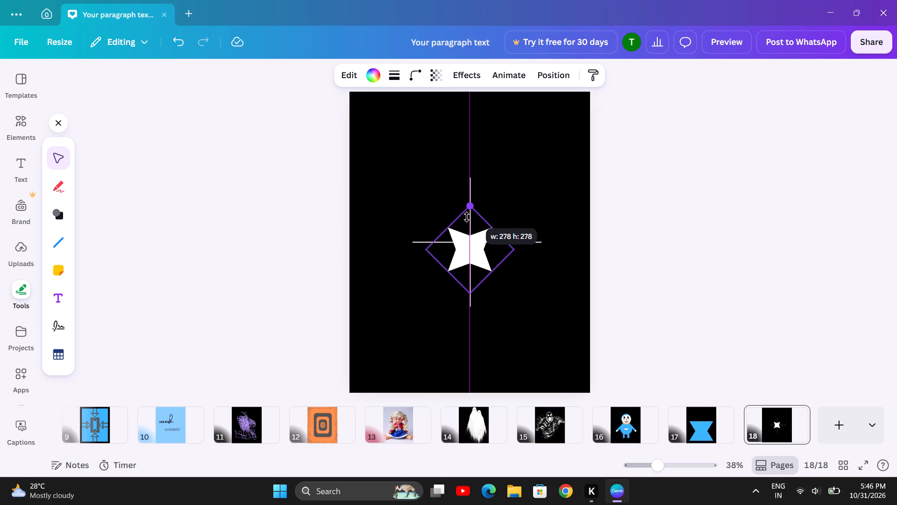
{"action": "left_click_drag", "start_coordinate": [467, 217], "coordinate": [466, 231]}
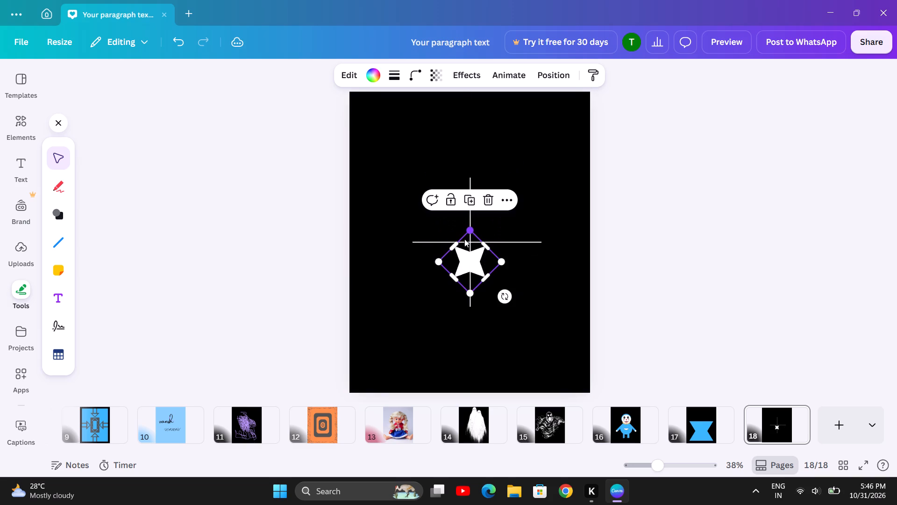
{"action": "left_click_drag", "start_coordinate": [464, 257], "coordinate": [471, 239]}
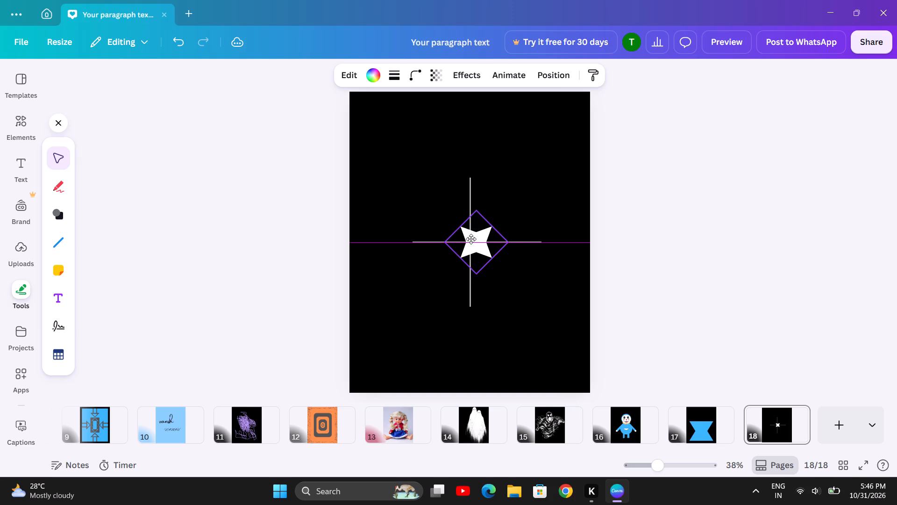
{"action": "left_click_drag", "start_coordinate": [471, 239], "coordinate": [468, 238]}
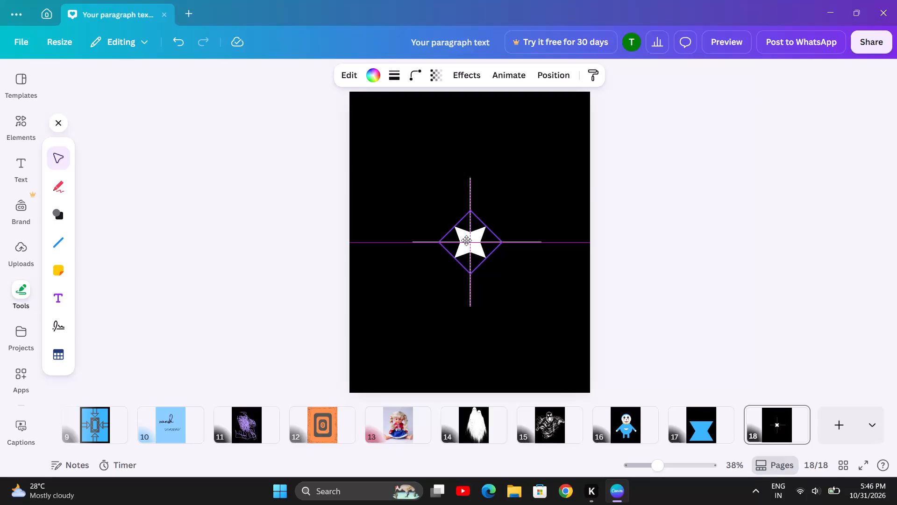
{"action": "left_click", "coordinate": [491, 310]}
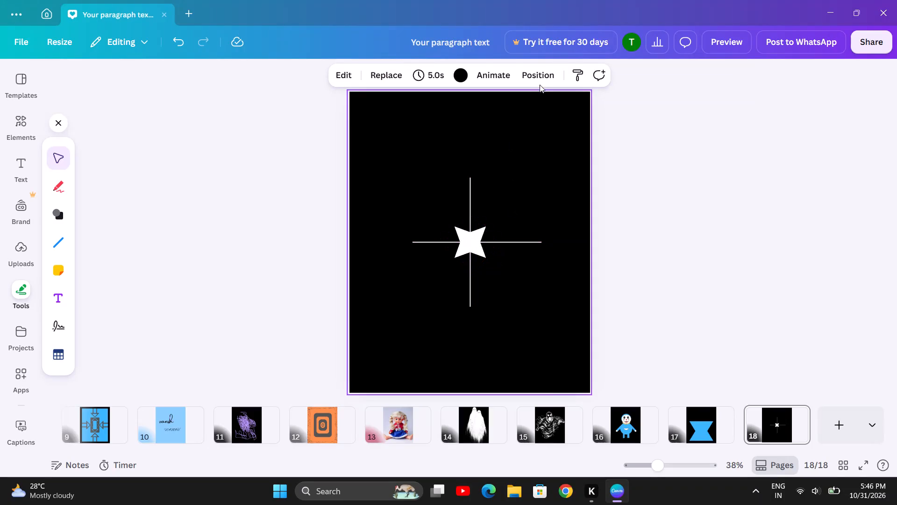
Reorder the layers so the horizontal line sits above the star and the vertical line is topmost.
{"action": "left_click", "coordinate": [543, 77]}
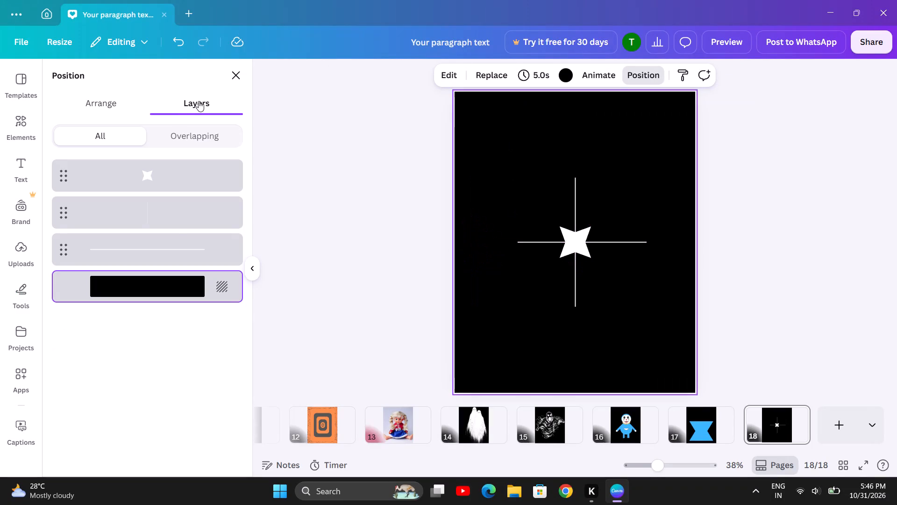
{"action": "left_click", "coordinate": [199, 101]}
{"action": "left_click_drag", "start_coordinate": [175, 249], "coordinate": [183, 202]}
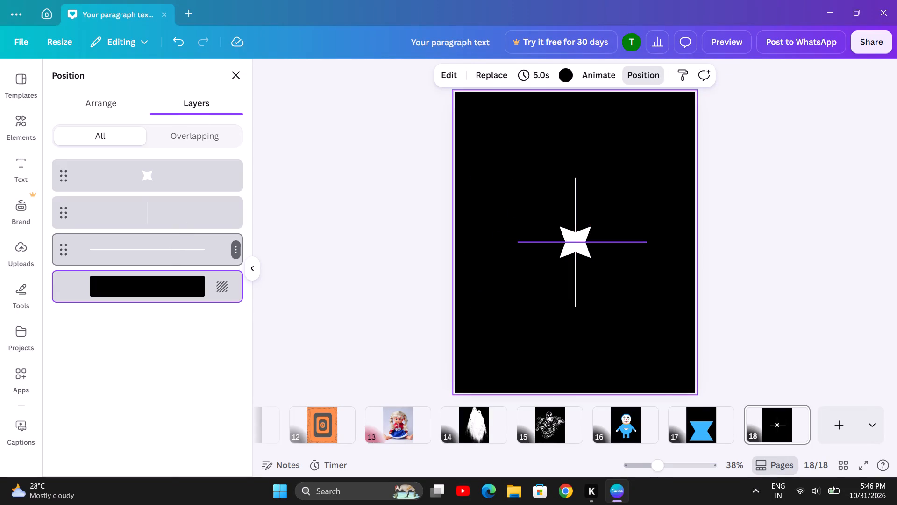
{"action": "left_click_drag", "start_coordinate": [183, 202], "coordinate": [185, 172]}
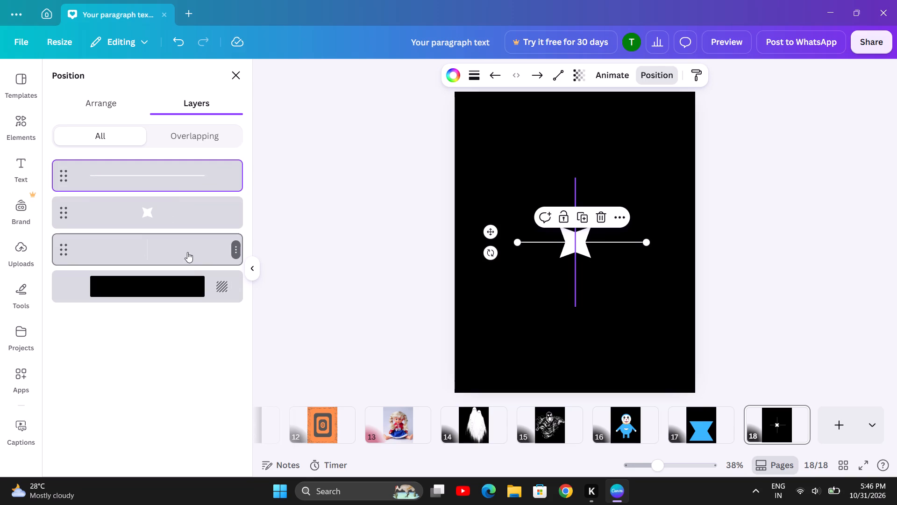
{"action": "left_click_drag", "start_coordinate": [187, 252], "coordinate": [187, 236]}
{"action": "left_click_drag", "start_coordinate": [187, 236], "coordinate": [187, 172]}
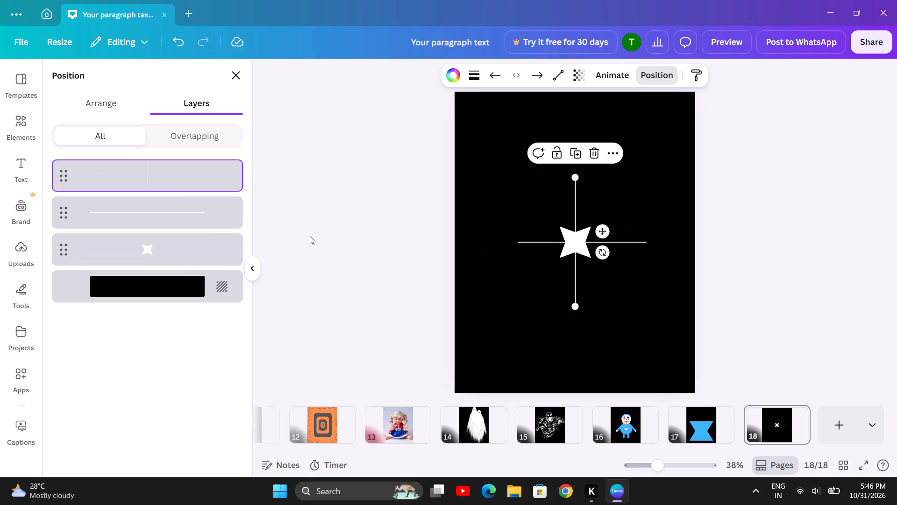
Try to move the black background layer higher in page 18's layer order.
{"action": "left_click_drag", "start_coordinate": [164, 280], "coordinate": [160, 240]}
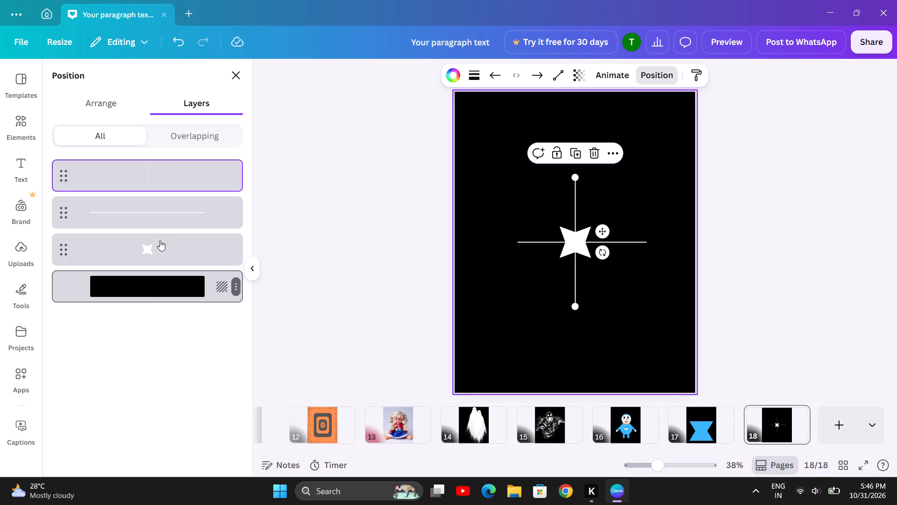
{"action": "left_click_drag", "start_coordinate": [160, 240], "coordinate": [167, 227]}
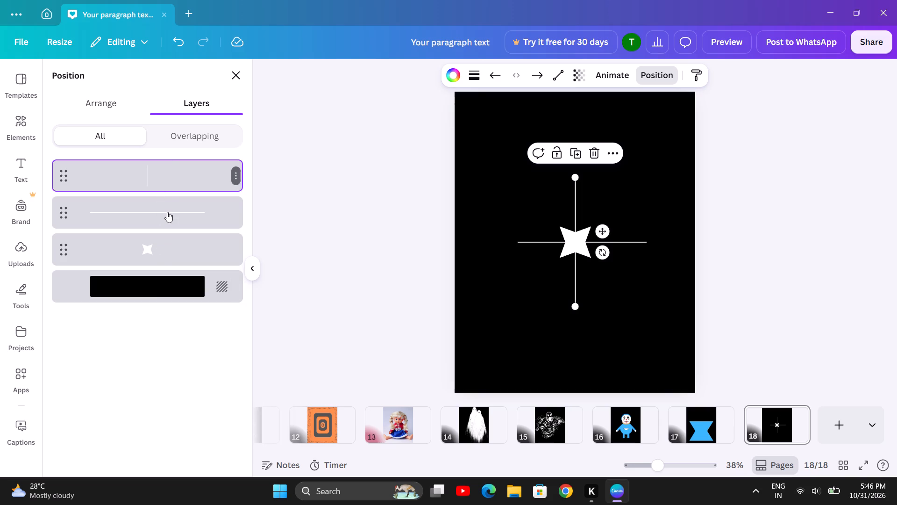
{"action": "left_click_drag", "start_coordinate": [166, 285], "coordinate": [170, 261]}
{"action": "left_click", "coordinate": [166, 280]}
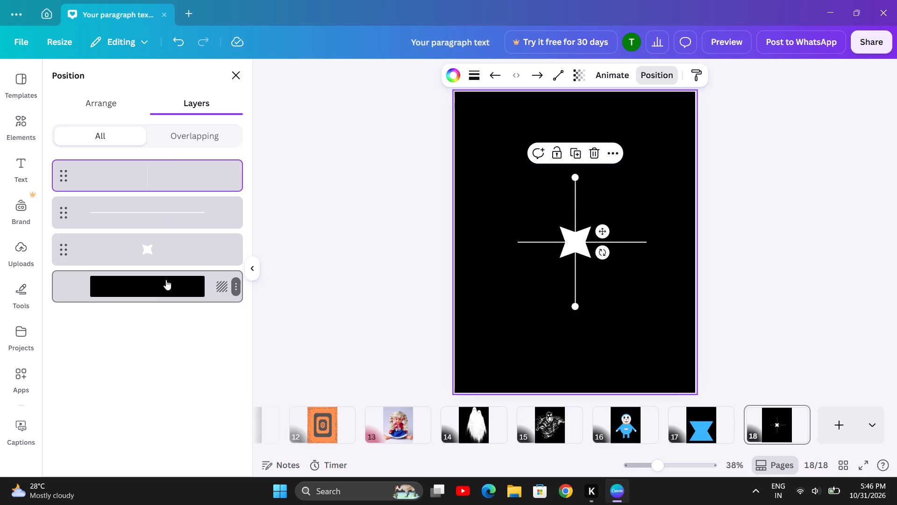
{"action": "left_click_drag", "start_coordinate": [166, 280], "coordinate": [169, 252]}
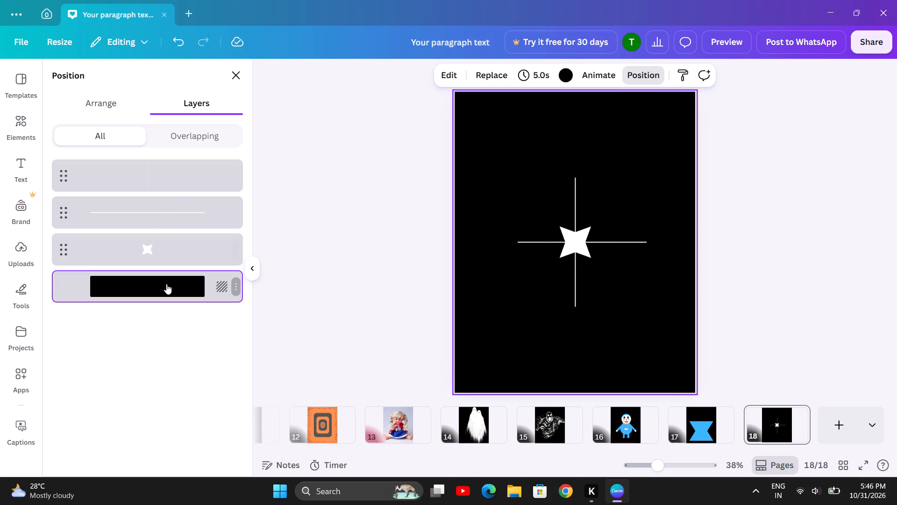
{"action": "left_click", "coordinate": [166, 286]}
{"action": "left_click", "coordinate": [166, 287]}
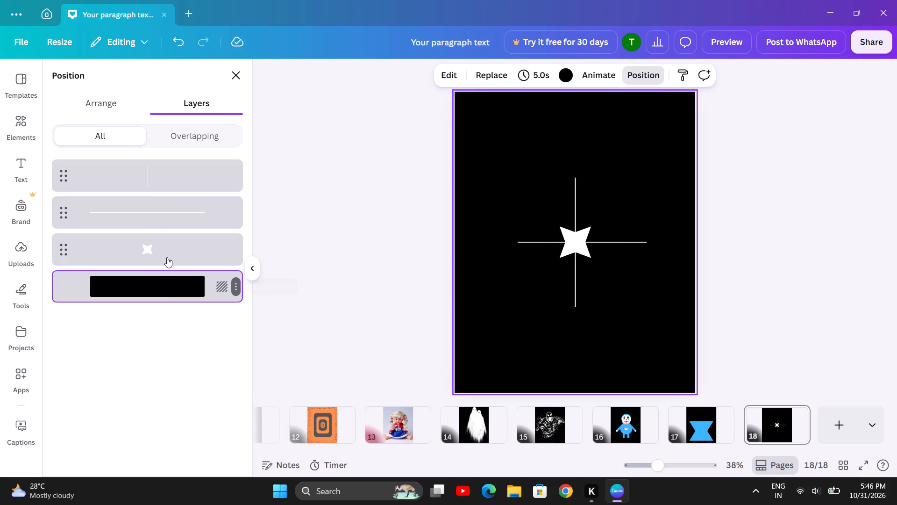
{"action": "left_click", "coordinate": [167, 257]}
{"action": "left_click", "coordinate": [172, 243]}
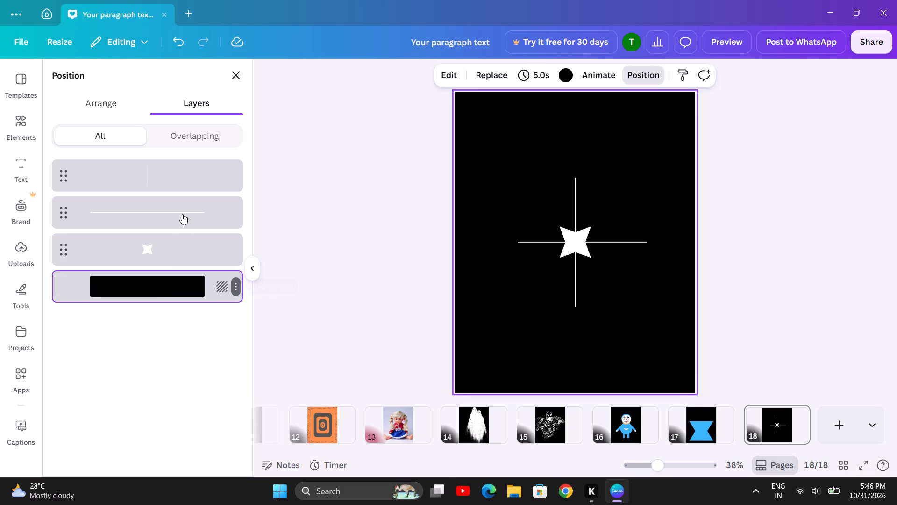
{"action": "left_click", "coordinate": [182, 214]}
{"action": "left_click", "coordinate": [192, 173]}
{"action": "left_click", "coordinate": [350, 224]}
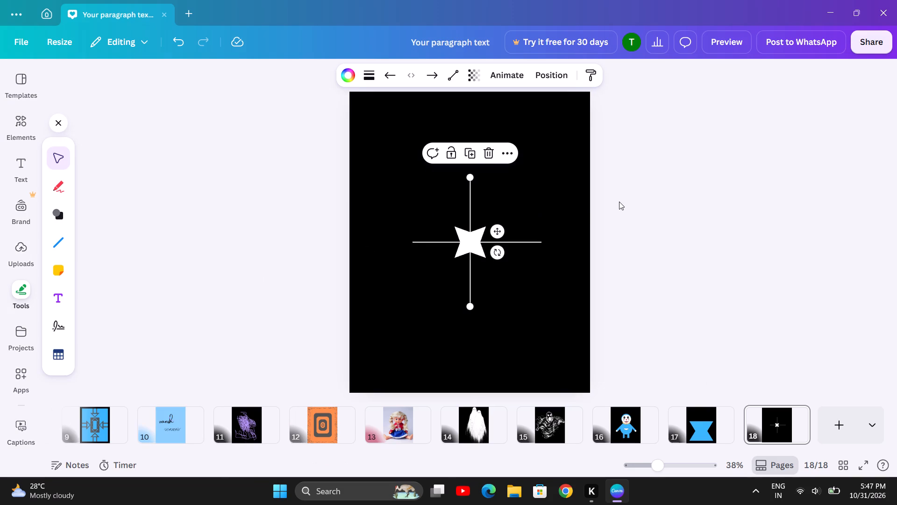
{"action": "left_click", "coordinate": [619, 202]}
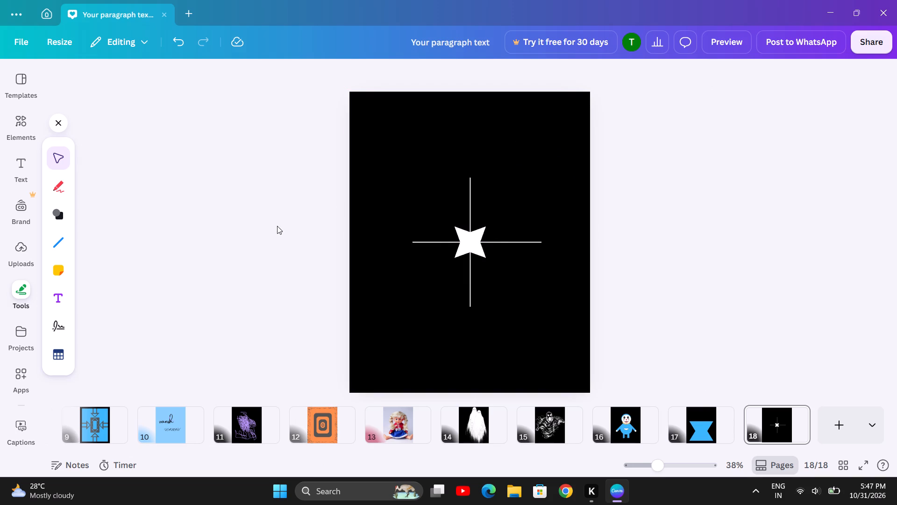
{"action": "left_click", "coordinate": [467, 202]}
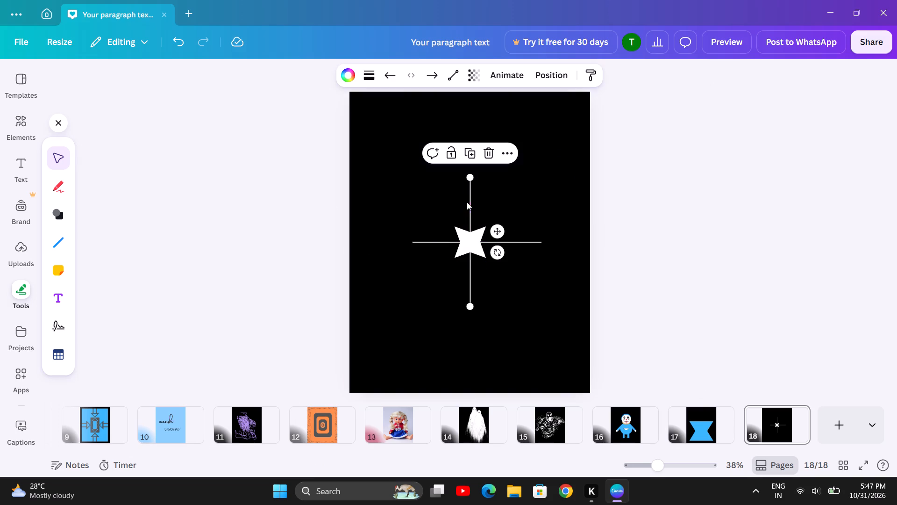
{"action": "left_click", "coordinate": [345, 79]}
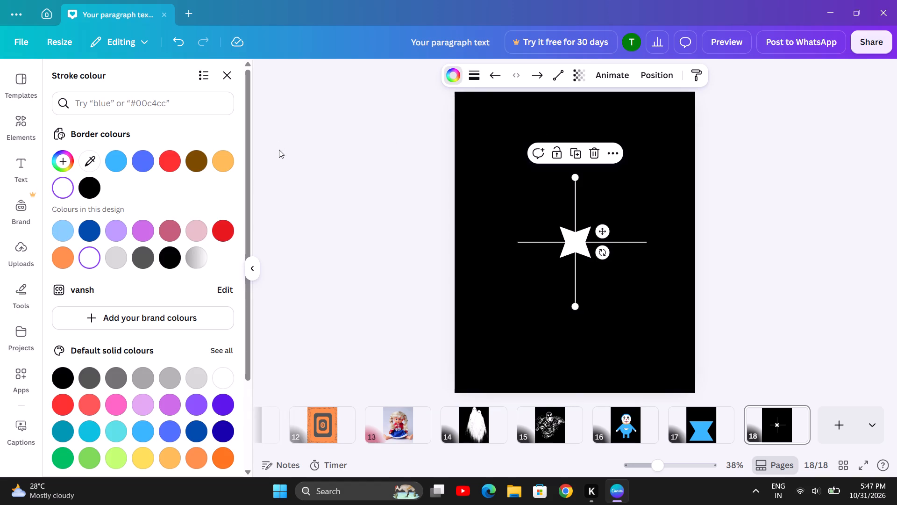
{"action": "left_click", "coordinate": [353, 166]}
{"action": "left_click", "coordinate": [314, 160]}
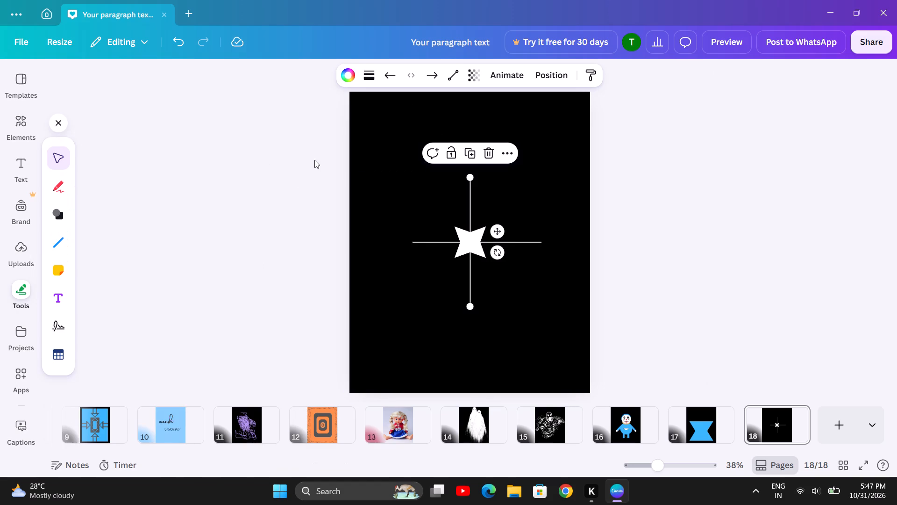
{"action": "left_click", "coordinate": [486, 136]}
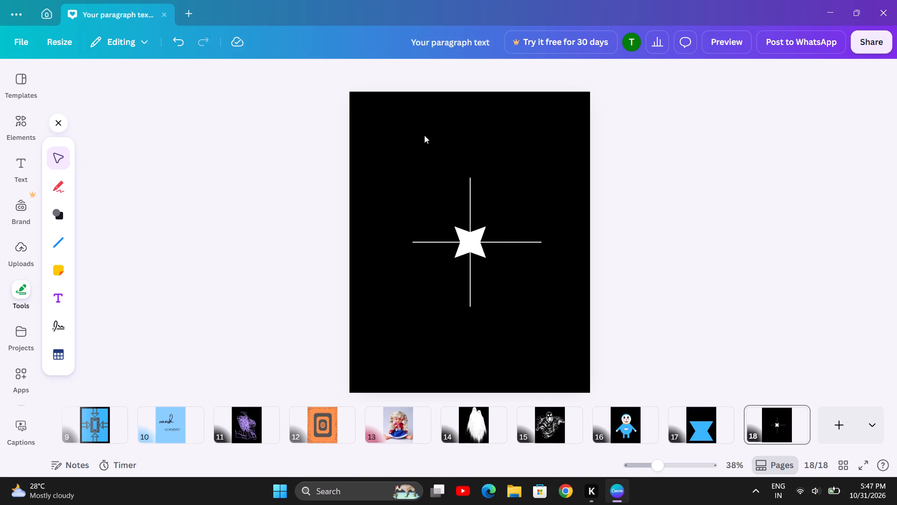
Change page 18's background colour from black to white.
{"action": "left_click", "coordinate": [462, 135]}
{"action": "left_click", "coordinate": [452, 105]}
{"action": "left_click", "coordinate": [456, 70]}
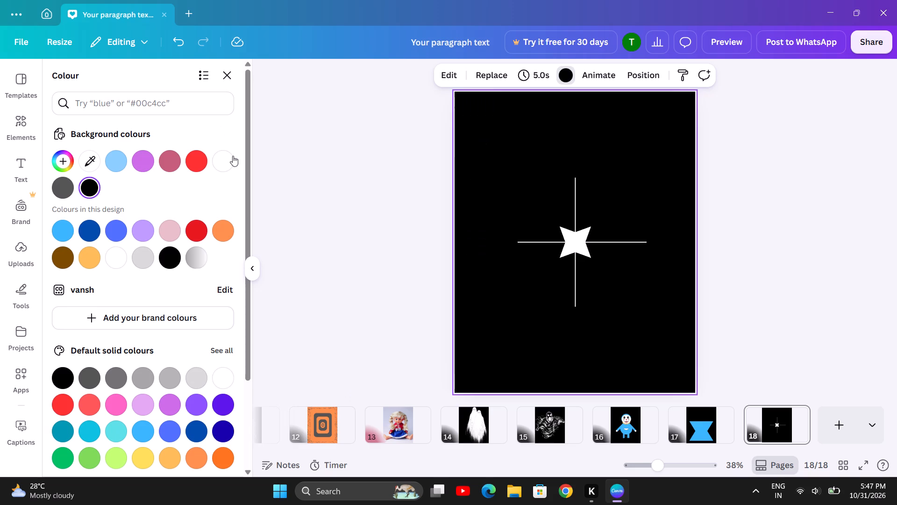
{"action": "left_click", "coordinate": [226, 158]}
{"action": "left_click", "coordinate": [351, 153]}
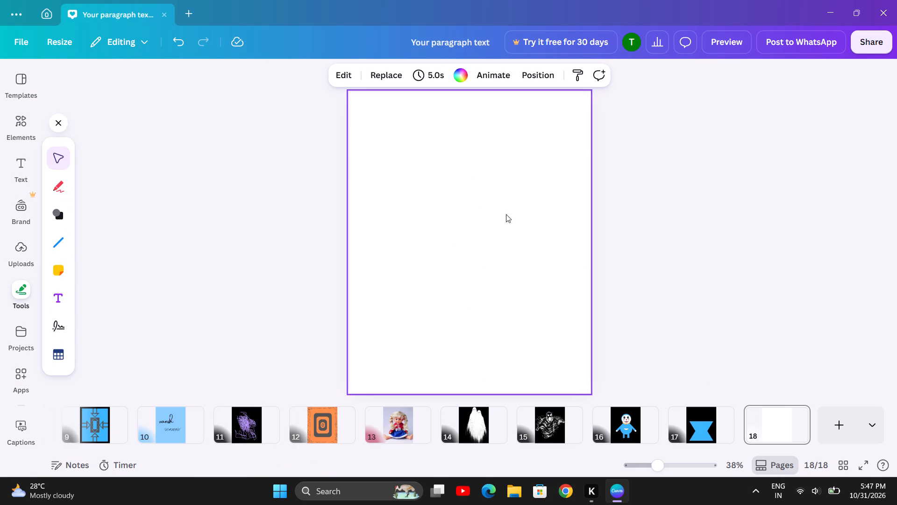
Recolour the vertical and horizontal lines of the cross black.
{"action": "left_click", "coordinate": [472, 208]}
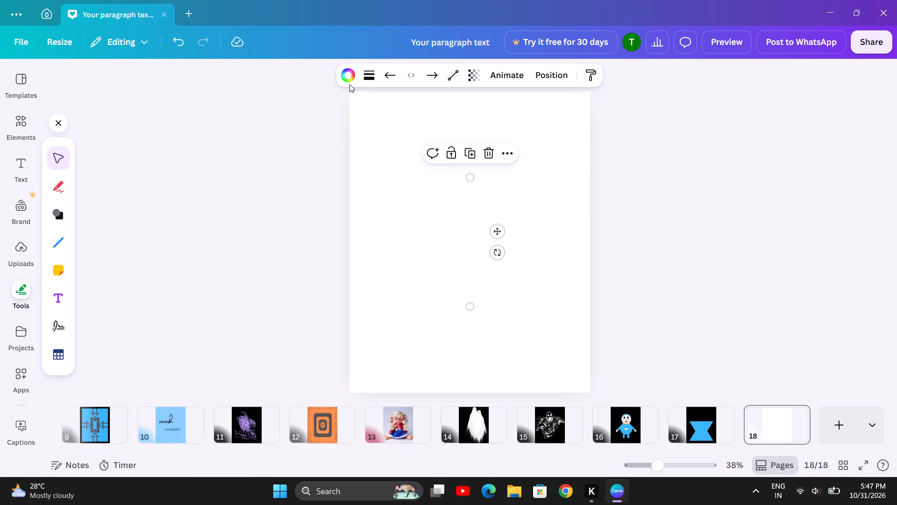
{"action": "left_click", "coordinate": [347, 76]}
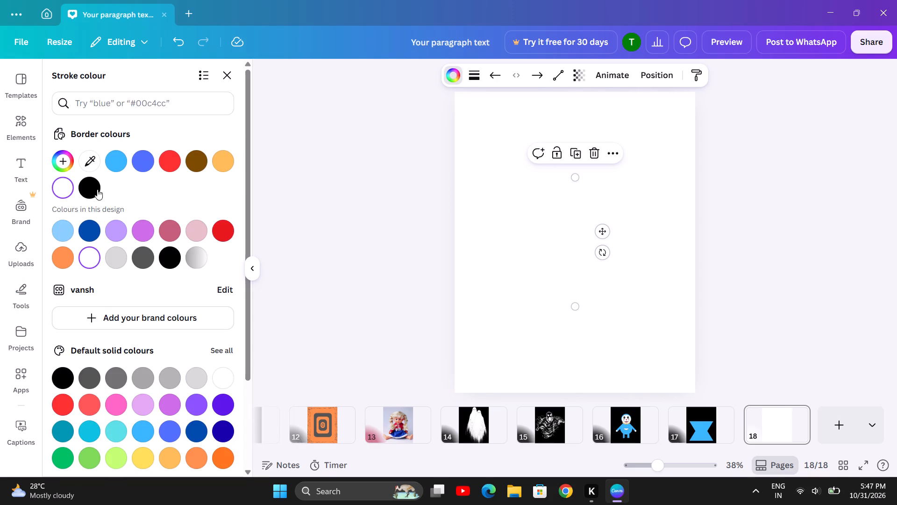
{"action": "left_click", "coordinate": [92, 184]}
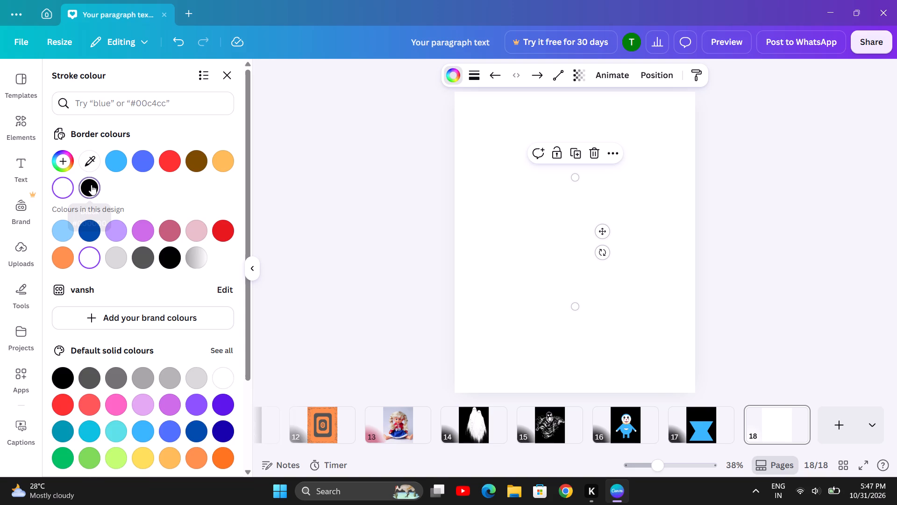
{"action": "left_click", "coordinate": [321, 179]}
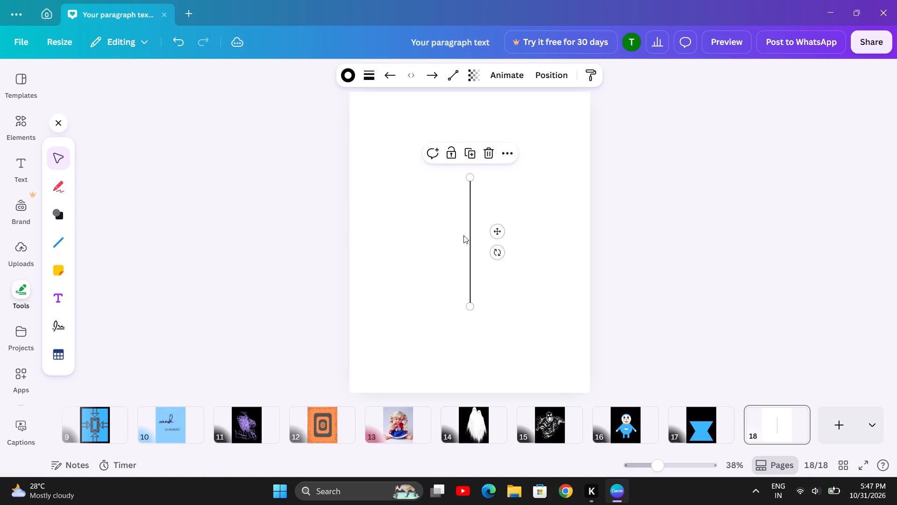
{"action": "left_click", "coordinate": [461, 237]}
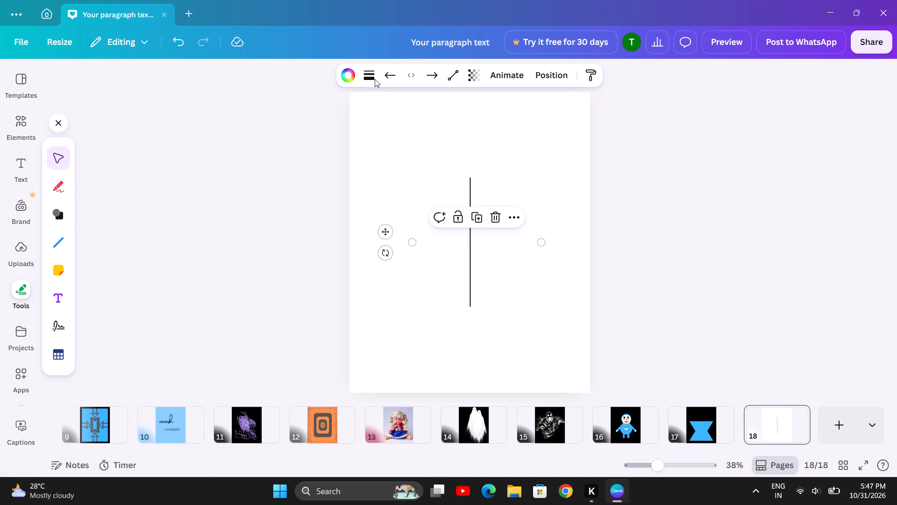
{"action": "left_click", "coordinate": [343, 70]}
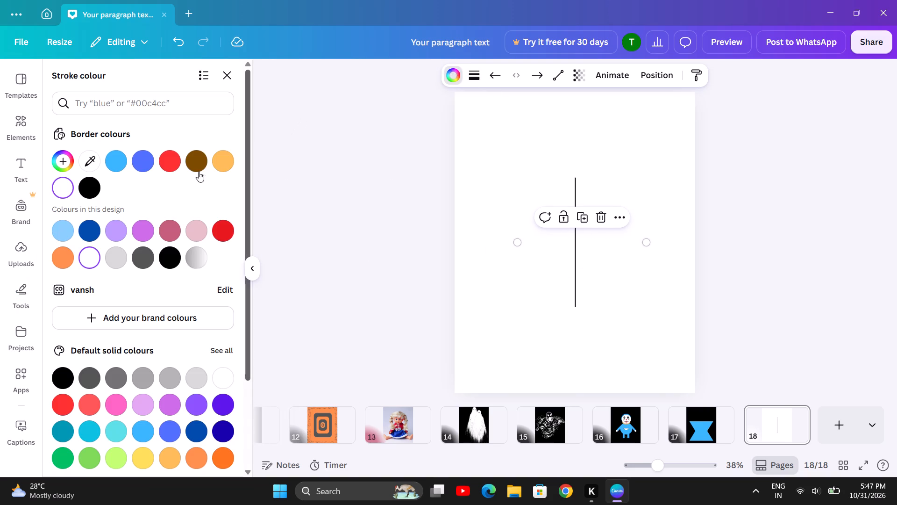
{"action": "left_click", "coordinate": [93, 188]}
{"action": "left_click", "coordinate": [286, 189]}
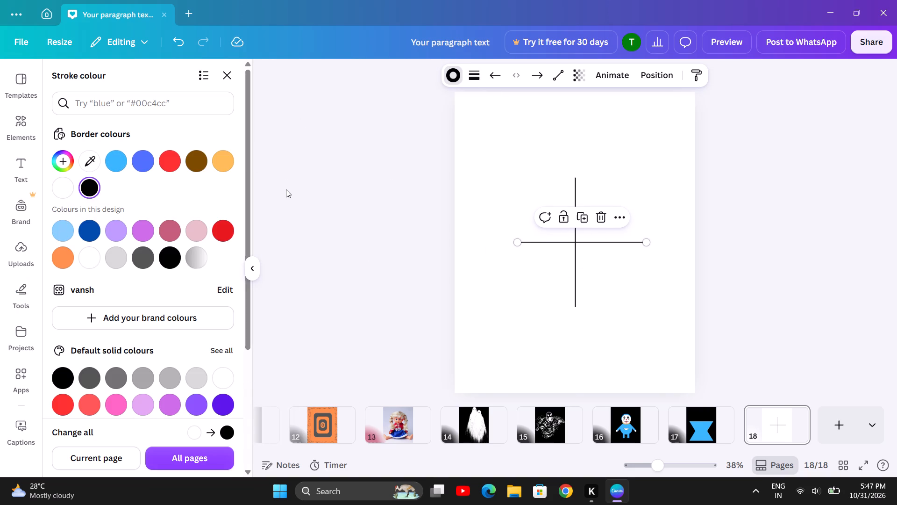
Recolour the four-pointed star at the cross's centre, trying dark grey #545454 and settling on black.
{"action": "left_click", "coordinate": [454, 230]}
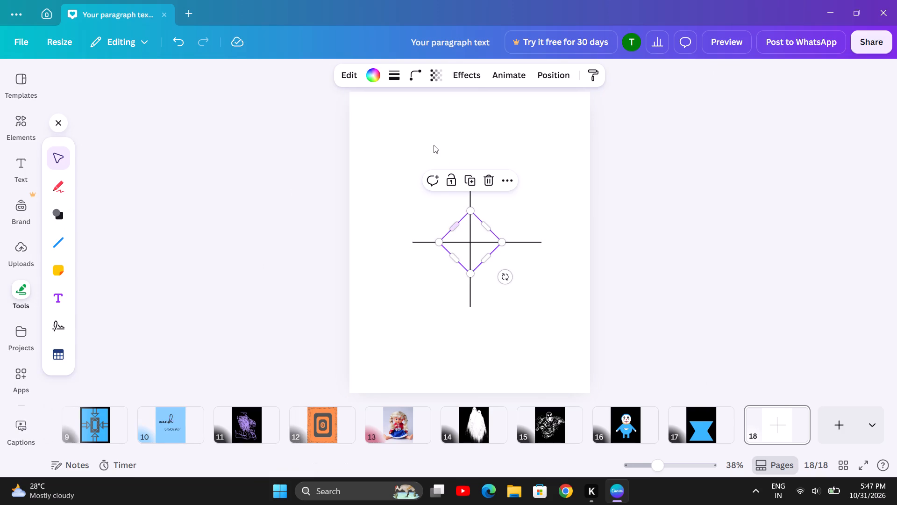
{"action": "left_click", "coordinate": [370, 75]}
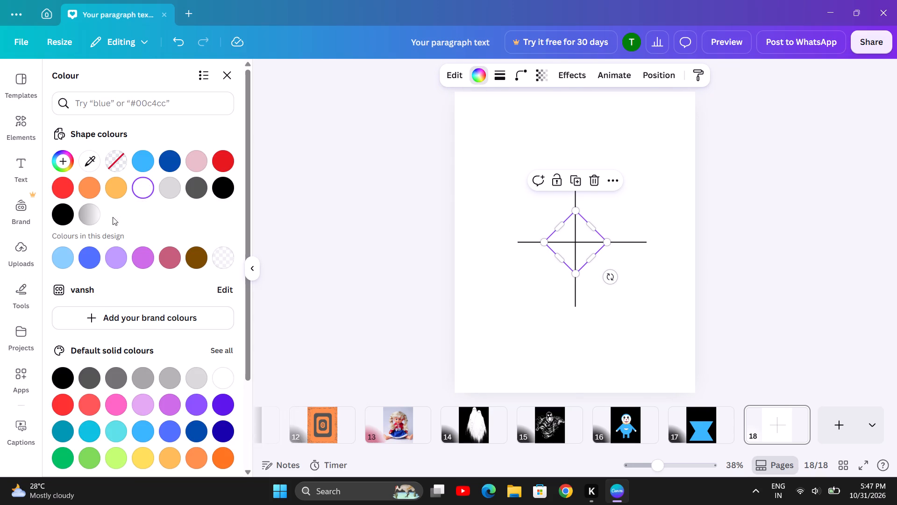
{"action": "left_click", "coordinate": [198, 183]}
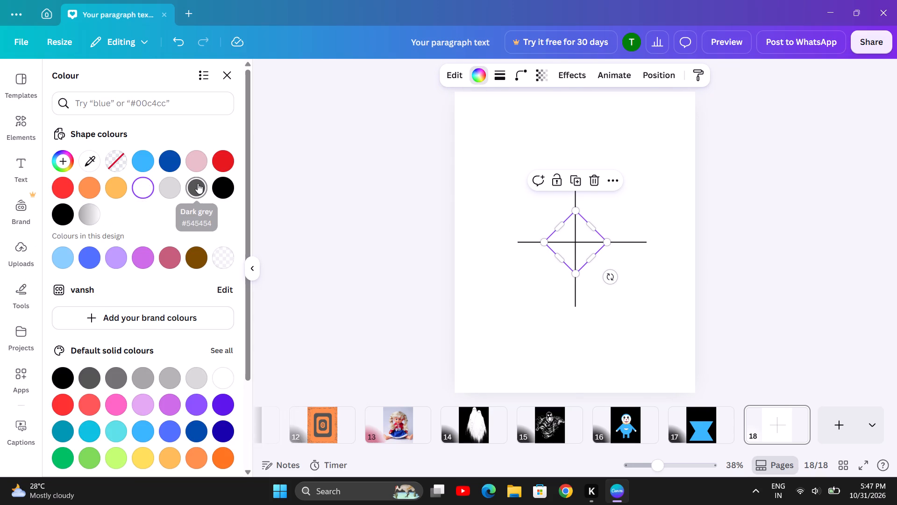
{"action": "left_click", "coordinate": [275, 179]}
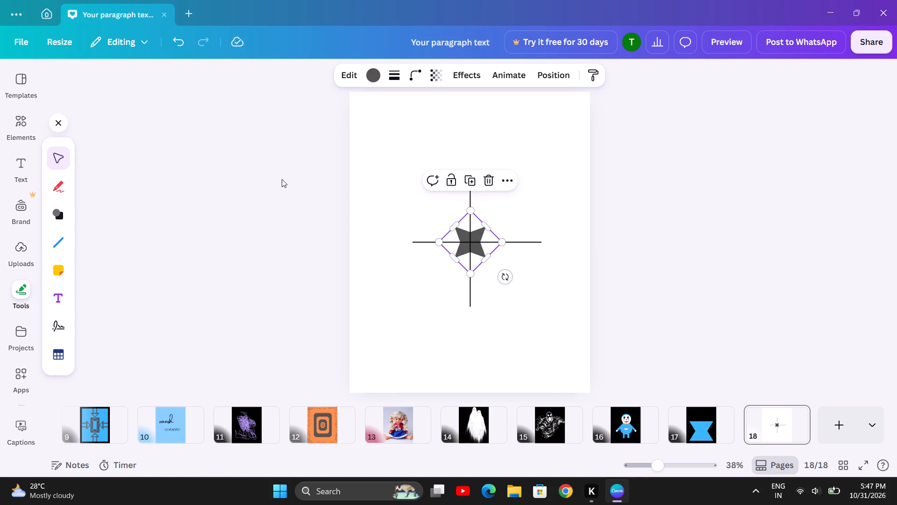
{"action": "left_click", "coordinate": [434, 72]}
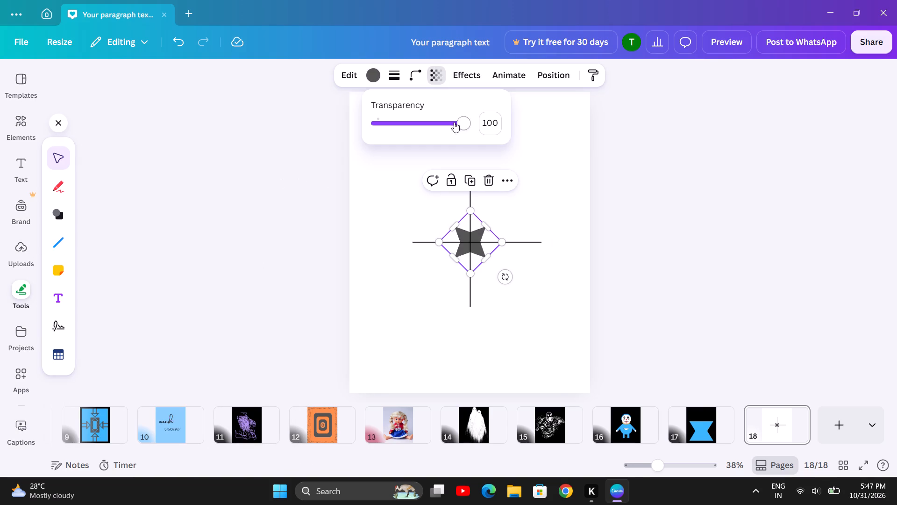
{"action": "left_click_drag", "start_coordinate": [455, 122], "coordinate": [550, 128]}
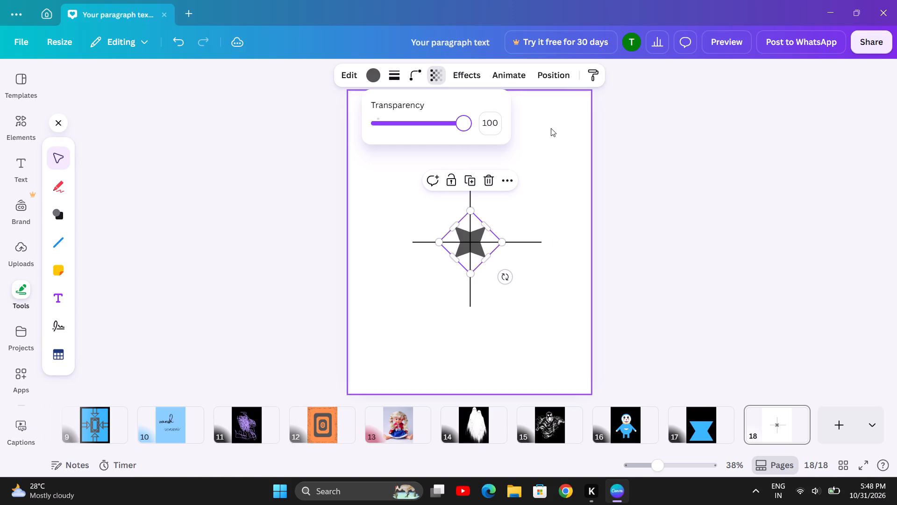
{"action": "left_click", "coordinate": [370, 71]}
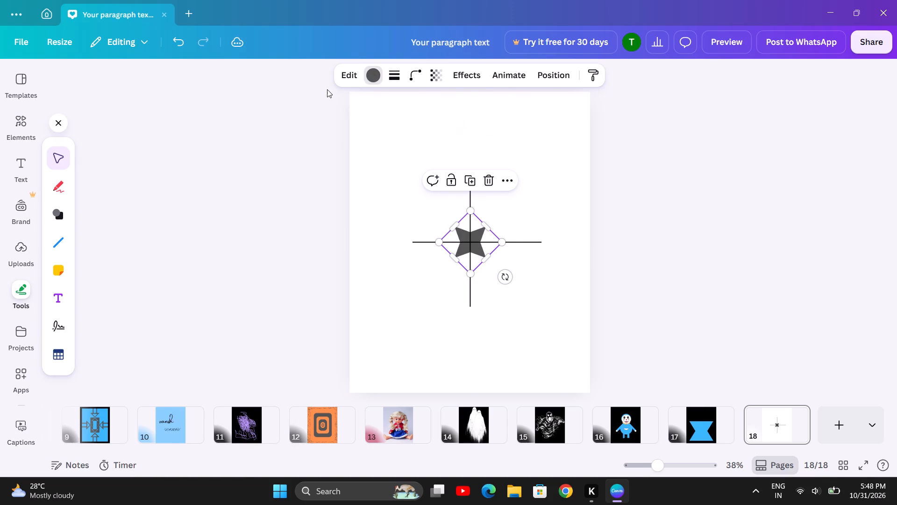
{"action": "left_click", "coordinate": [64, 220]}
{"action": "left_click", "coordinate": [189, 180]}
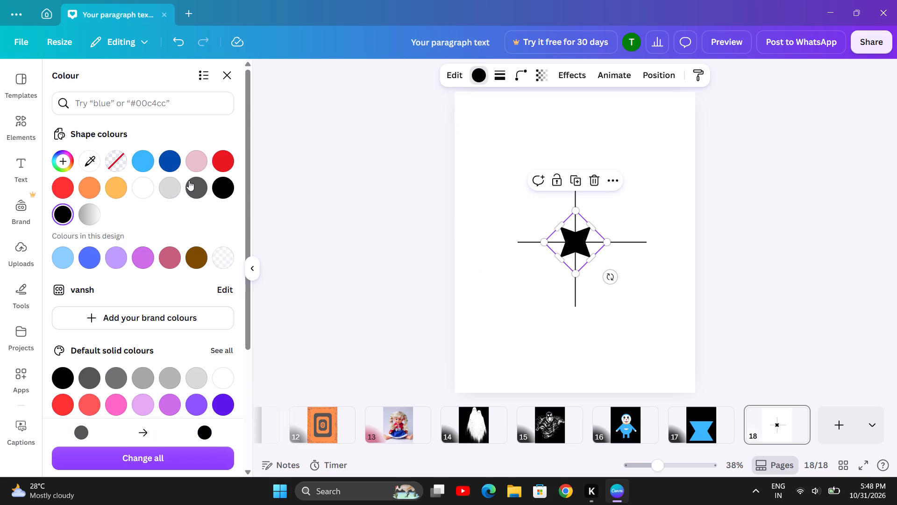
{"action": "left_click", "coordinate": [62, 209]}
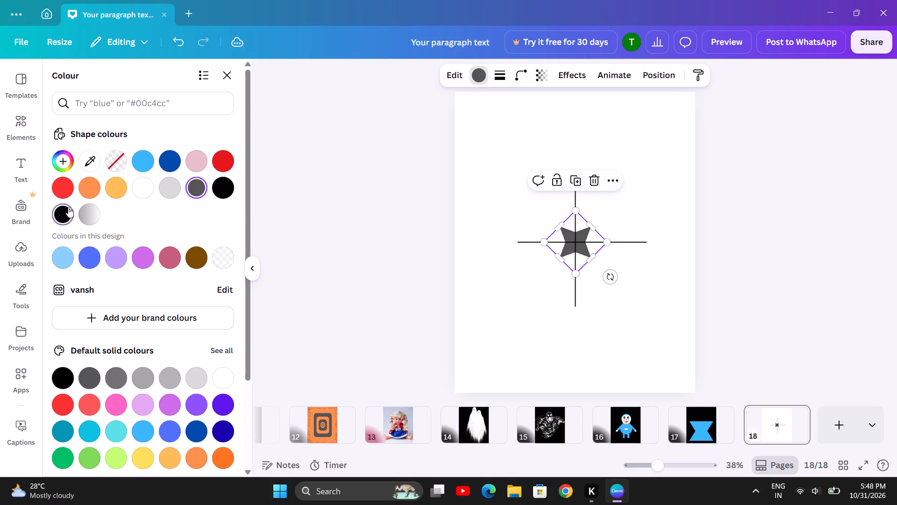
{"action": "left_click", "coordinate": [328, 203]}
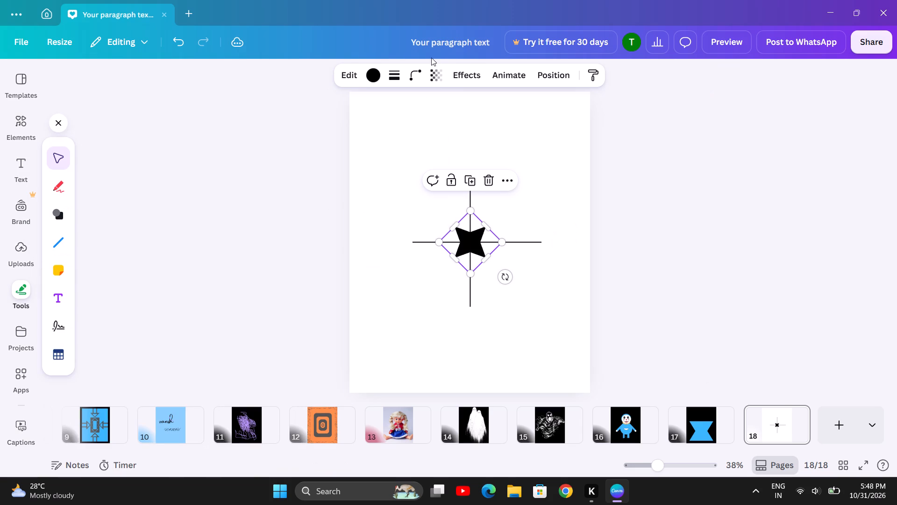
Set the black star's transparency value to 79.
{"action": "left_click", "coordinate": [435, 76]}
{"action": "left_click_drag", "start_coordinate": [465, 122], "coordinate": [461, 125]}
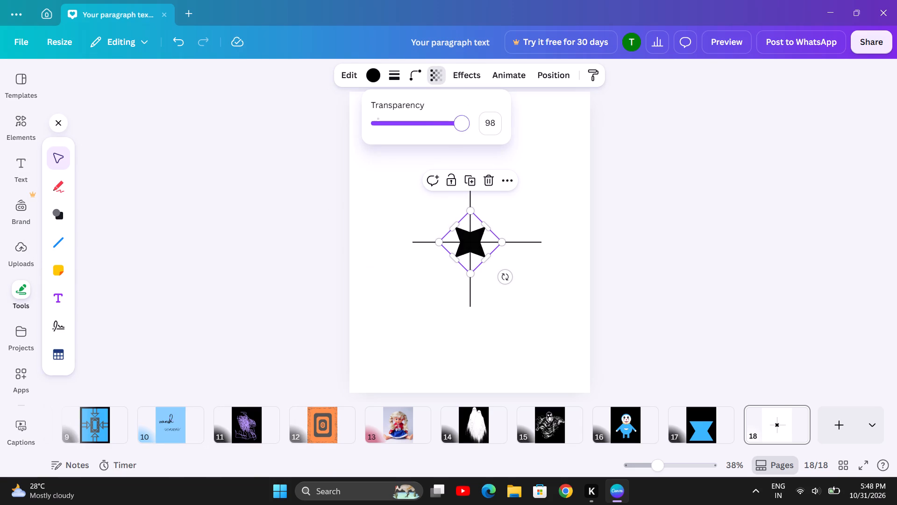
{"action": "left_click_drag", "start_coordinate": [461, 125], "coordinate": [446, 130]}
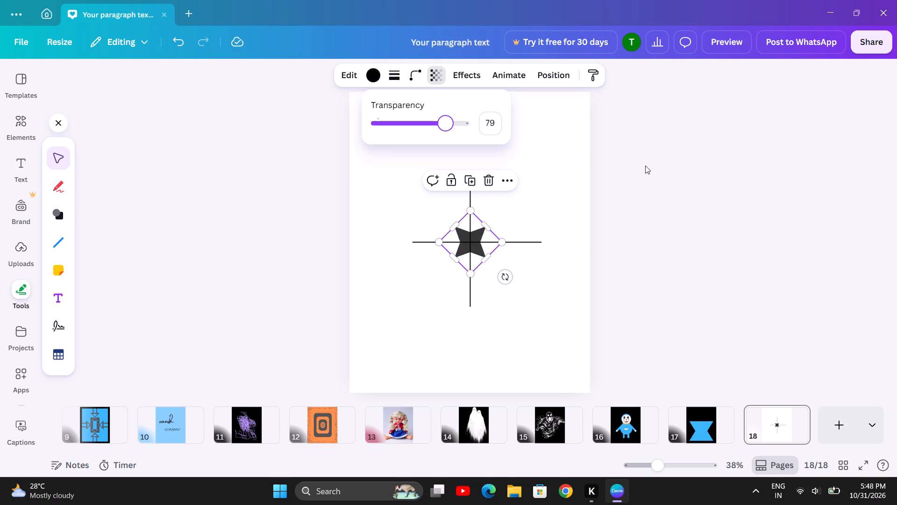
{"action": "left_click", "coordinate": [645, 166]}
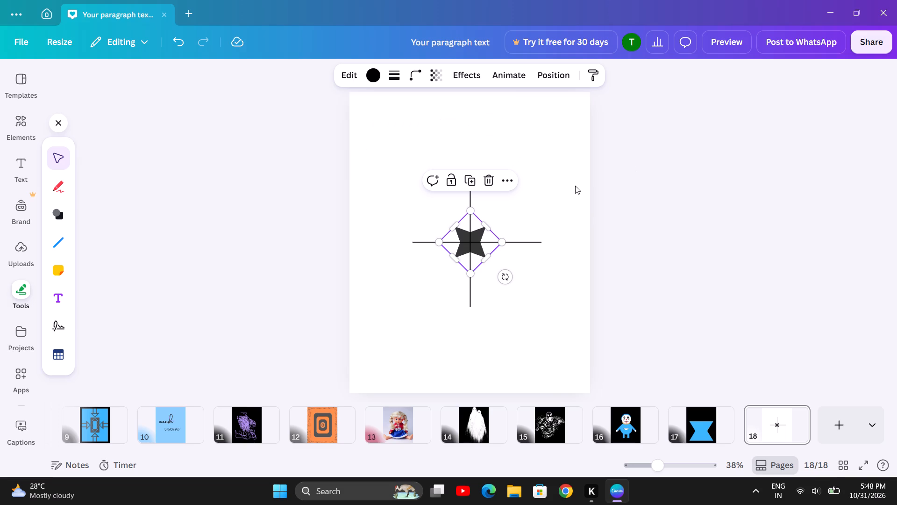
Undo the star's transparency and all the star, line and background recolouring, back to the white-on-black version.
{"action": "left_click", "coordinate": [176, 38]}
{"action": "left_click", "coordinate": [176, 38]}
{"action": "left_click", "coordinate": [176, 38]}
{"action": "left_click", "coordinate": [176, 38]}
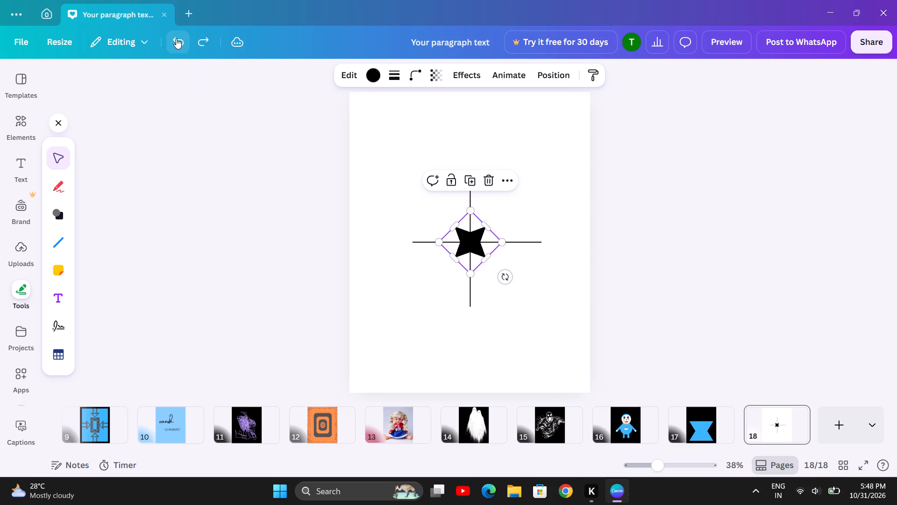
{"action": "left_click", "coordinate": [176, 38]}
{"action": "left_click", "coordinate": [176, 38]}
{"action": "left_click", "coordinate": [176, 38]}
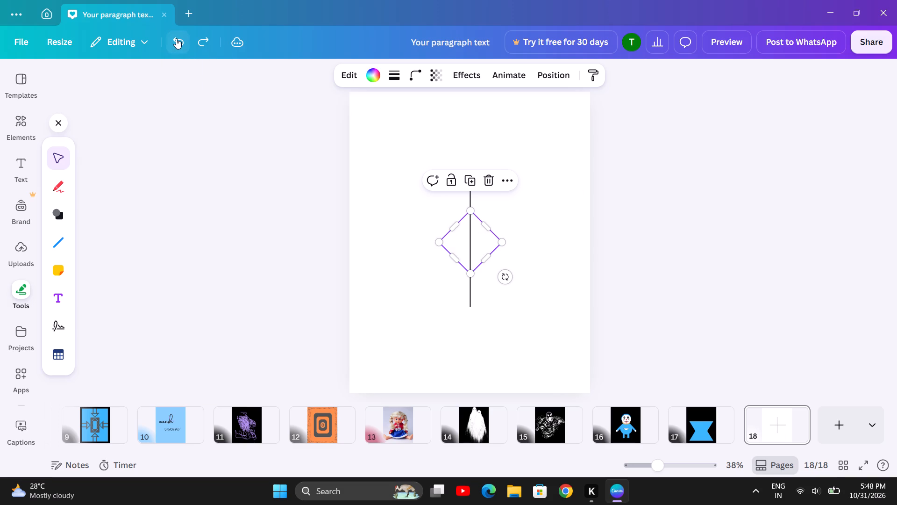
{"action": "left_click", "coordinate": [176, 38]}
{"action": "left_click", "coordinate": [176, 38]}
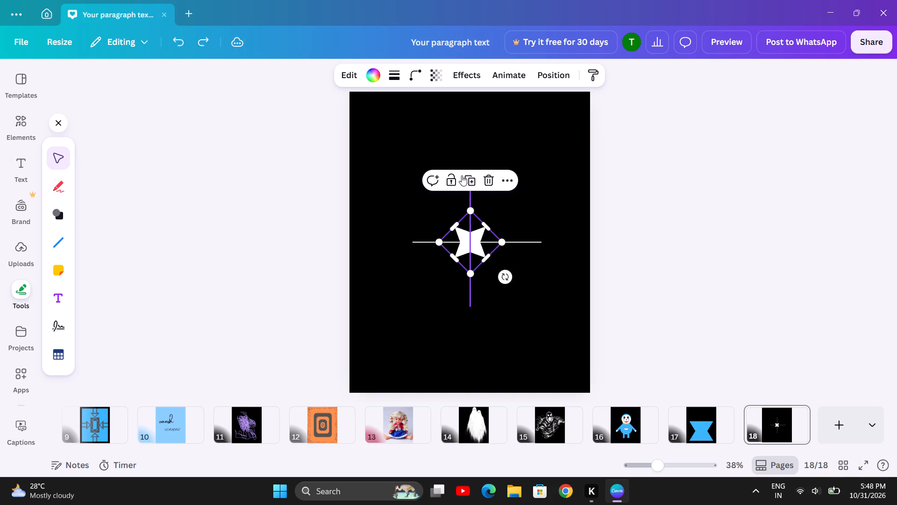
Lower the white star's transparency value to about half so the star turns semi-transparent behind the cross.
{"action": "left_click", "coordinate": [429, 71]}
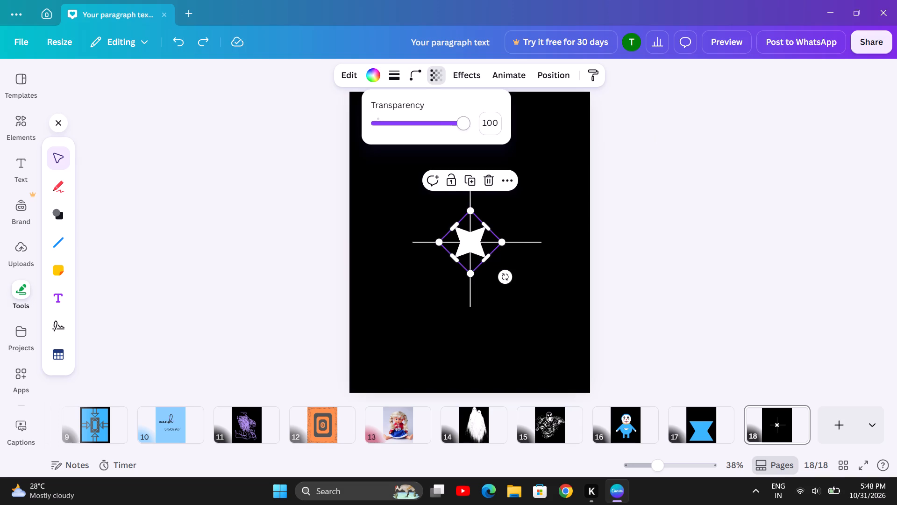
{"action": "left_click_drag", "start_coordinate": [461, 122], "coordinate": [438, 121]}
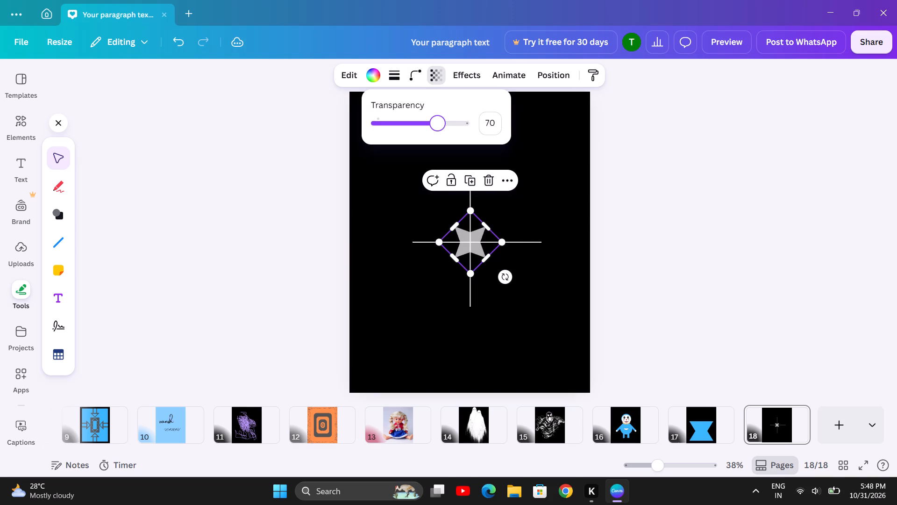
{"action": "left_click_drag", "start_coordinate": [438, 121], "coordinate": [418, 123]}
{"action": "left_click", "coordinate": [714, 196]}
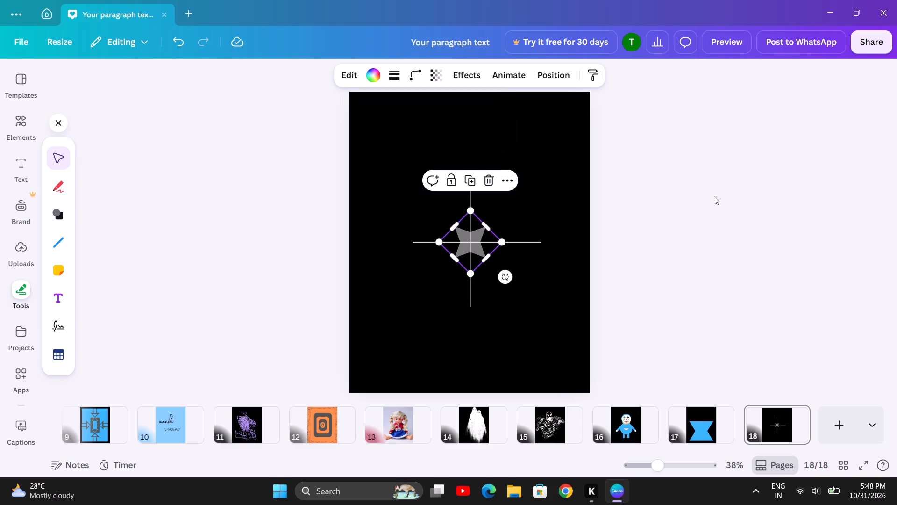
{"action": "left_click", "coordinate": [714, 196]}
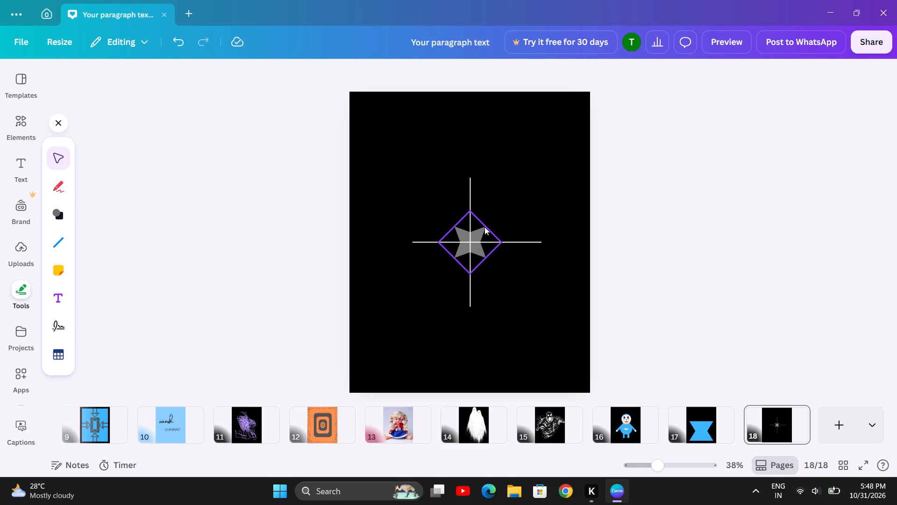
Lock the star, the horizontal line and the vertical line in place on page 18.
{"action": "left_click", "coordinate": [484, 227]}
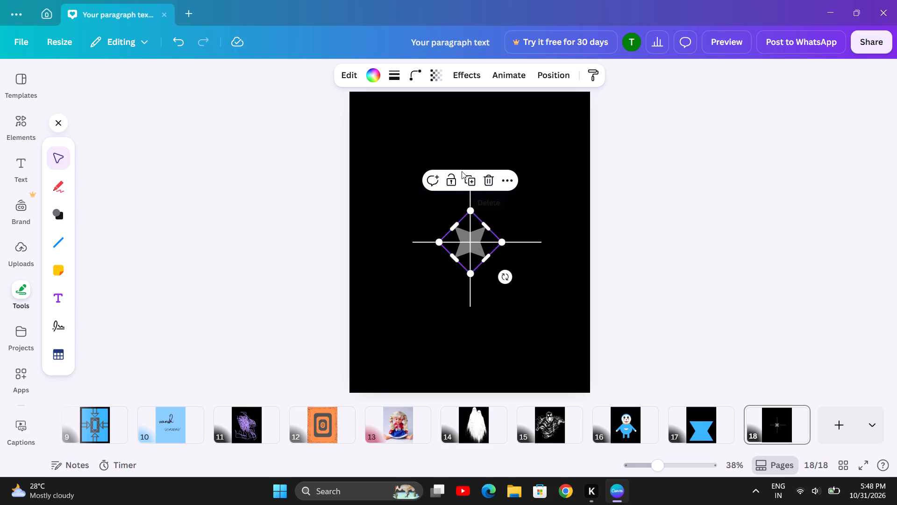
{"action": "left_click", "coordinate": [445, 177]}
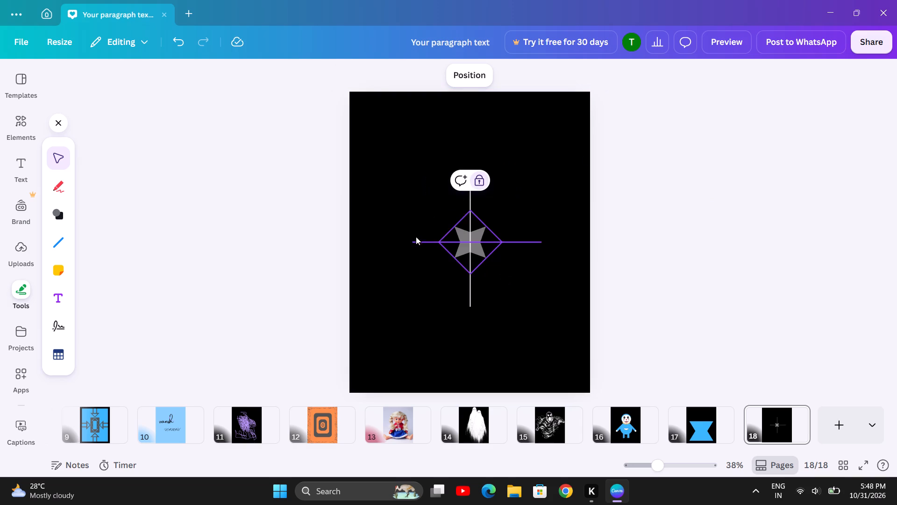
{"action": "left_click", "coordinate": [415, 238]}
{"action": "left_click", "coordinate": [457, 218]}
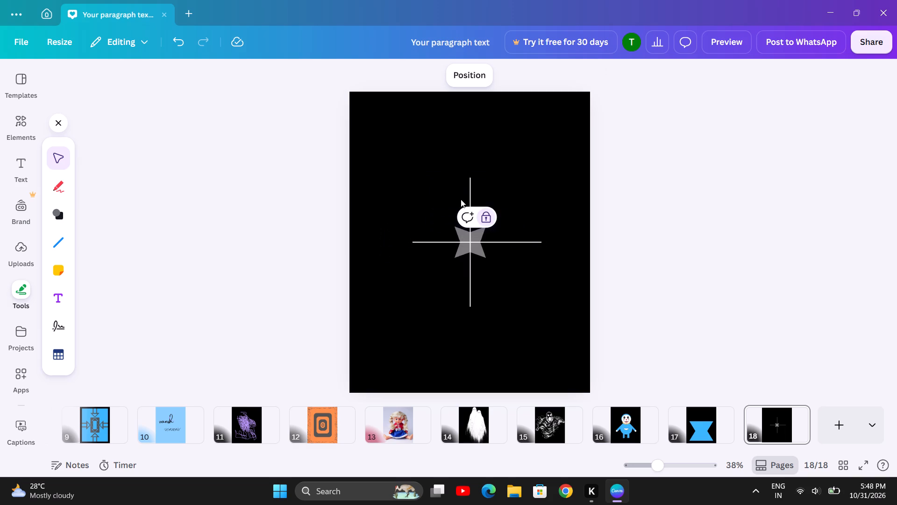
{"action": "left_click", "coordinate": [470, 184]}
{"action": "left_click", "coordinate": [453, 158]}
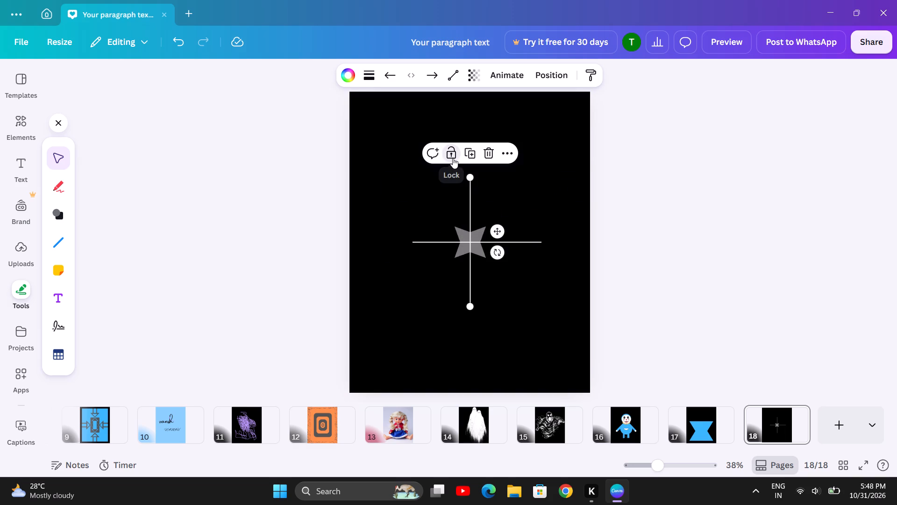
{"action": "left_click", "coordinate": [296, 190]}
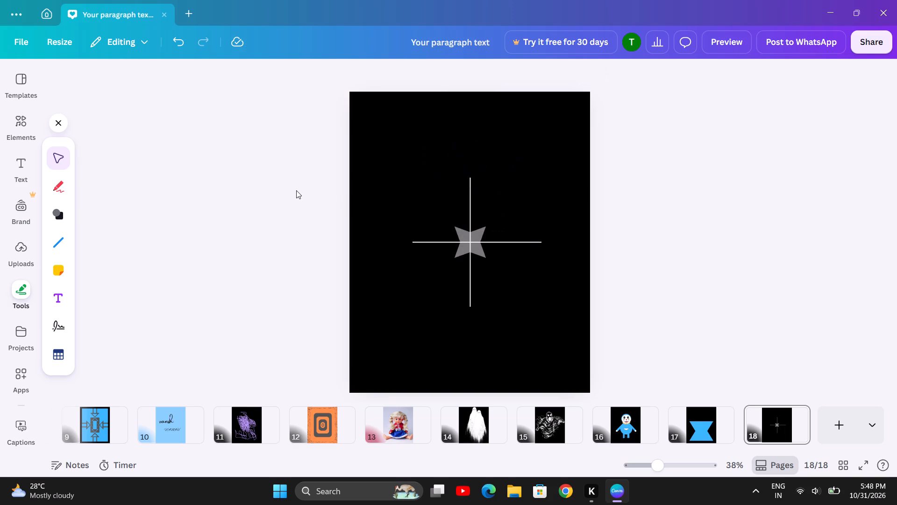
Unlock the horizontal line of the cross on page 18.
{"action": "left_click", "coordinate": [447, 241]}
{"action": "left_click", "coordinate": [487, 214]}
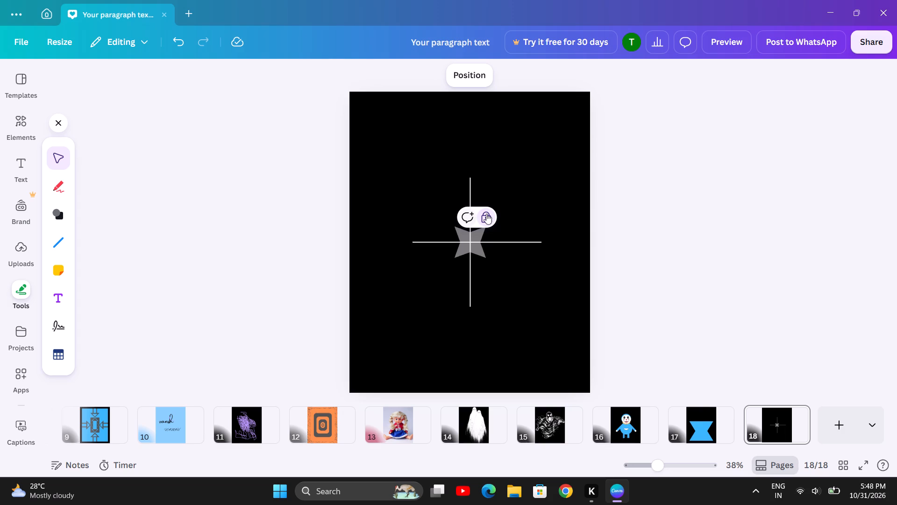
{"action": "left_click", "coordinate": [419, 272]}
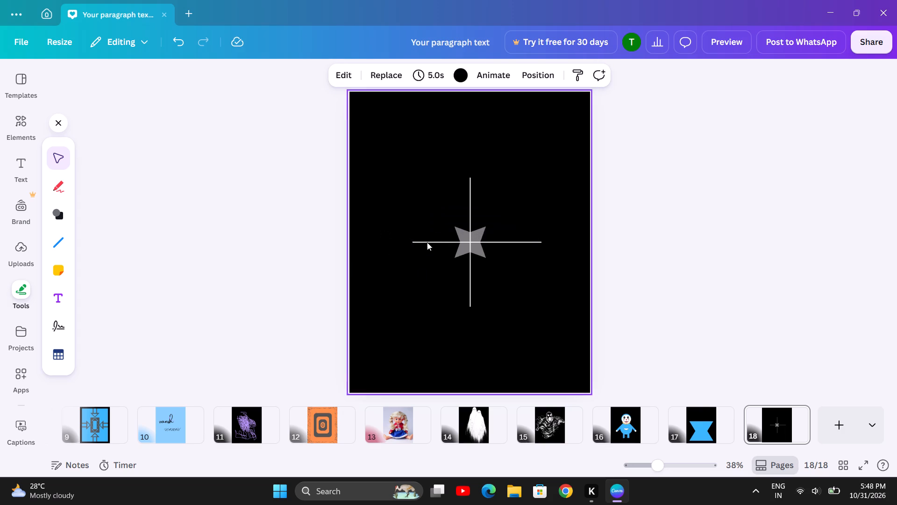
Shift the horizontal line slightly left so that it is centred on the vertical line.
{"action": "left_click", "coordinate": [428, 241]}
{"action": "key", "text": "Left"}
{"action": "key", "text": "Left"}
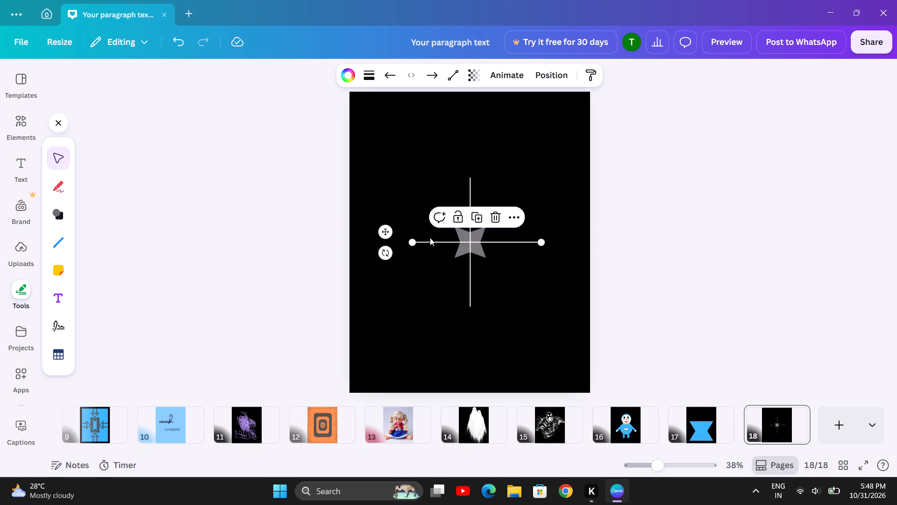
{"action": "key", "text": "Left"}
{"action": "key", "text": "Left"}
{"action": "key", "text": "Left"}
{"action": "key", "text": "Left"}
{"action": "key", "text": "Left"}
{"action": "key", "text": "Left"}
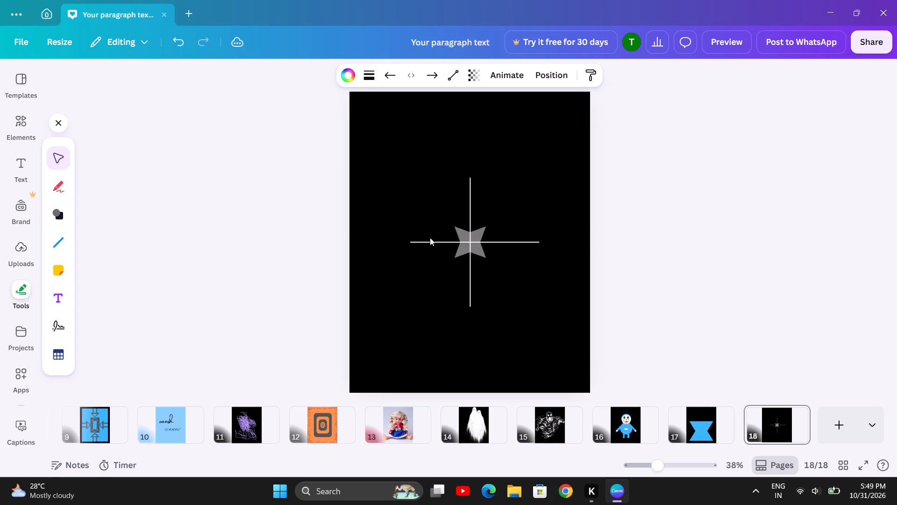
{"action": "key", "text": "Right"}
{"action": "key", "text": "Right"}
{"action": "key", "text": "Right"}
{"action": "key", "text": "Right"}
{"action": "key", "text": "Right"}
{"action": "key", "text": "Right"}
{"action": "key", "text": "Right"}
{"action": "key", "text": "Right"}
{"action": "key", "text": "Right"}
{"action": "key", "text": "Right"}
{"action": "key", "text": "Left"}
{"action": "key", "text": "Left"}
{"action": "key", "text": "Left"}
{"action": "key", "text": "Left"}
{"action": "key", "text": "Left"}
{"action": "key", "text": "Left"}
{"action": "key", "text": "Left"}
{"action": "left_click", "coordinate": [415, 288]}
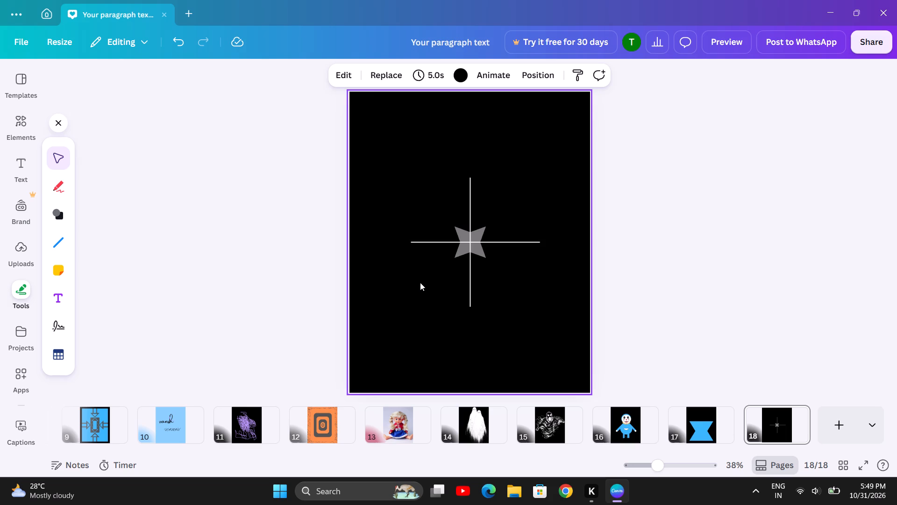
{"action": "left_click_drag", "start_coordinate": [435, 238], "coordinate": [428, 238]}
{"action": "left_click", "coordinate": [419, 310]}
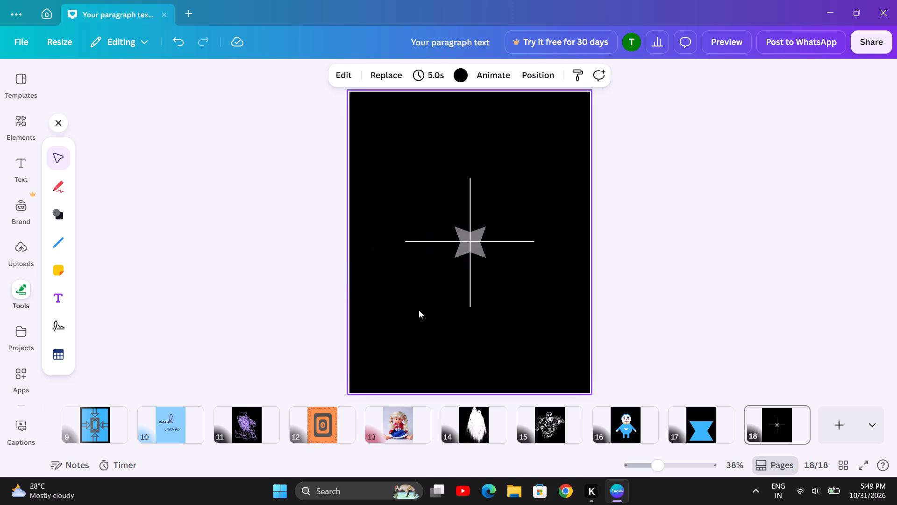
Duplicate the horizontal line and reshape the copy into a short diagonal from the vertical line's top end to the star's upper-right point.
{"action": "left_click", "coordinate": [54, 238]}
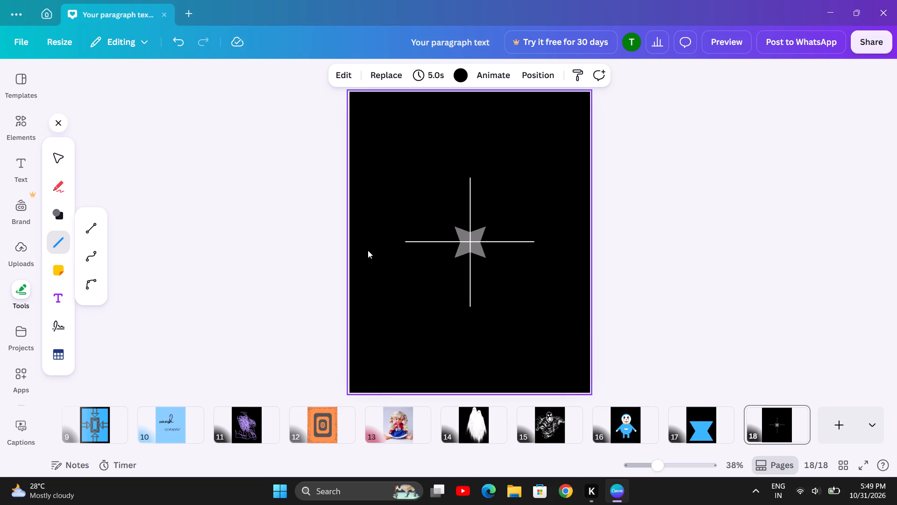
{"action": "left_click", "coordinate": [295, 250]}
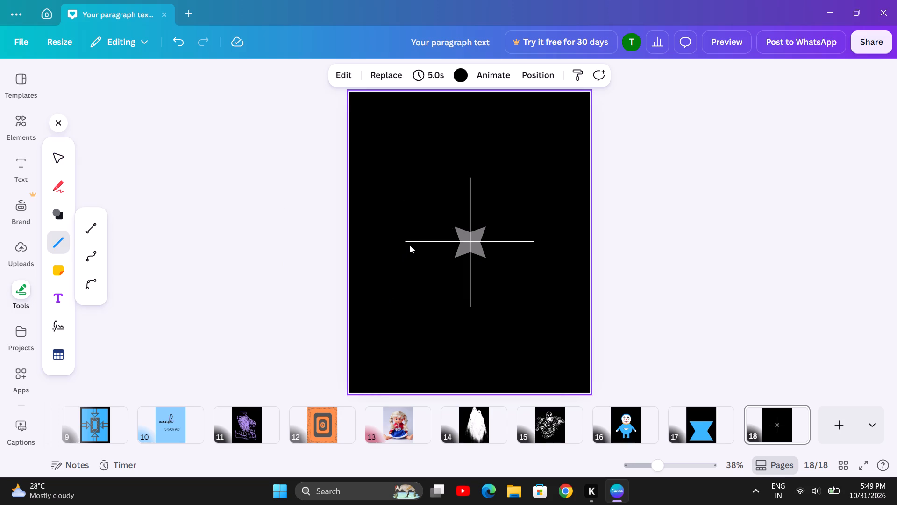
{"action": "left_click", "coordinate": [413, 238]}
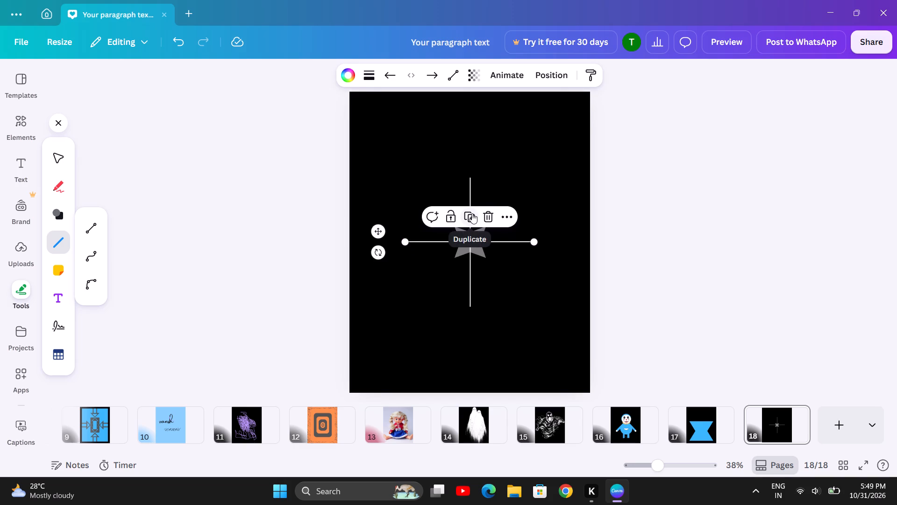
{"action": "left_click", "coordinate": [472, 213]}
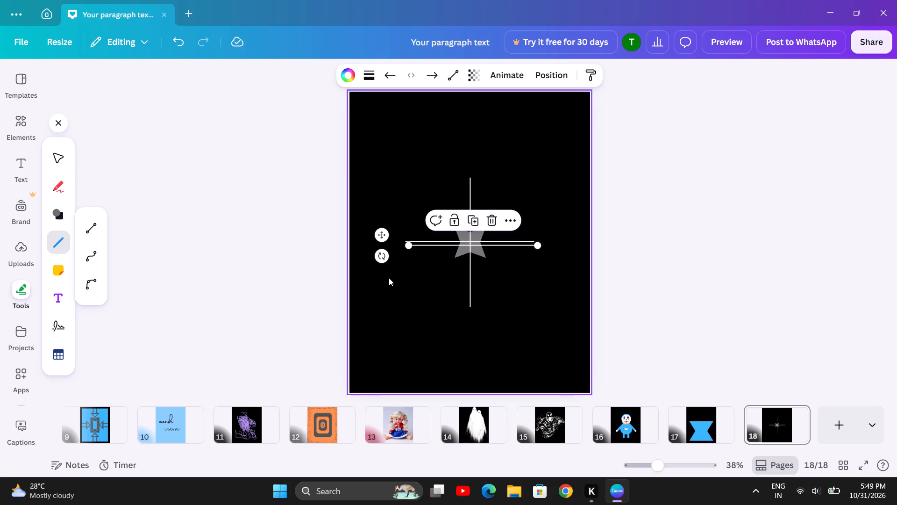
{"action": "left_click_drag", "start_coordinate": [384, 262], "coordinate": [452, 205]}
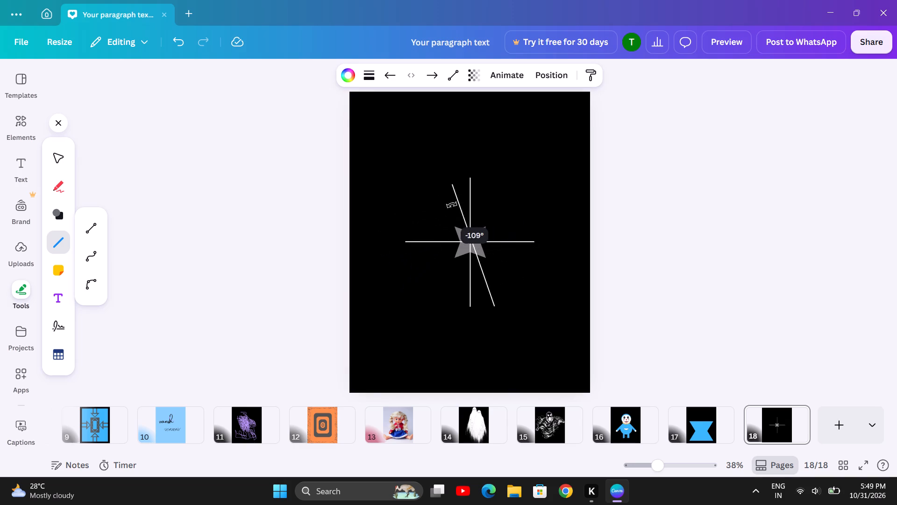
{"action": "left_click_drag", "start_coordinate": [452, 205], "coordinate": [429, 209]}
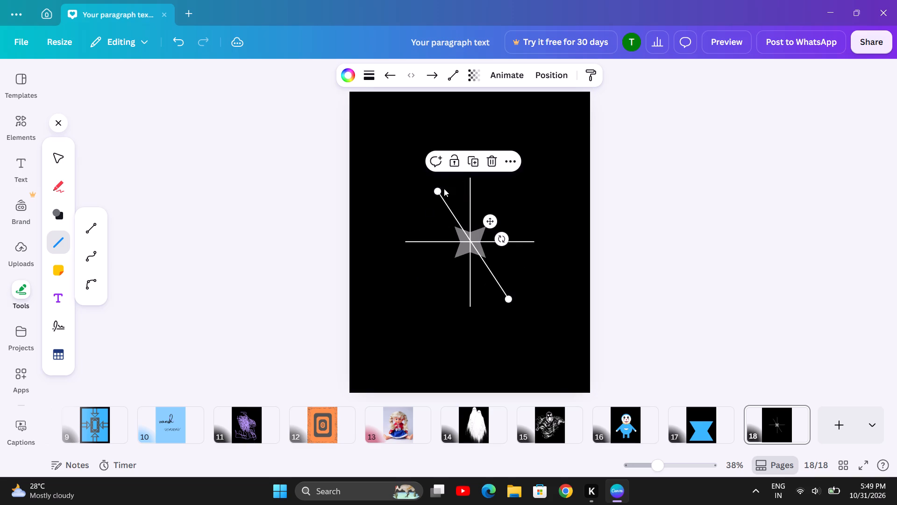
{"action": "left_click_drag", "start_coordinate": [436, 191], "coordinate": [466, 178]}
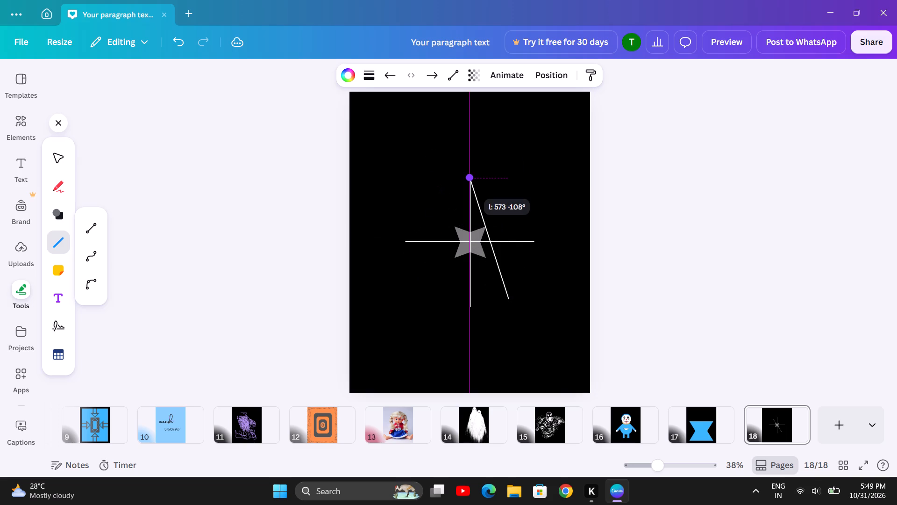
{"action": "left_click_drag", "start_coordinate": [466, 178], "coordinate": [466, 179]}
{"action": "left_click_drag", "start_coordinate": [511, 301], "coordinate": [488, 228]}
Duplicate the short diagonal and fit the copy between the vertical line's top end and the star's upper-left point, mirroring the first.
{"action": "left_click", "coordinate": [473, 175]}
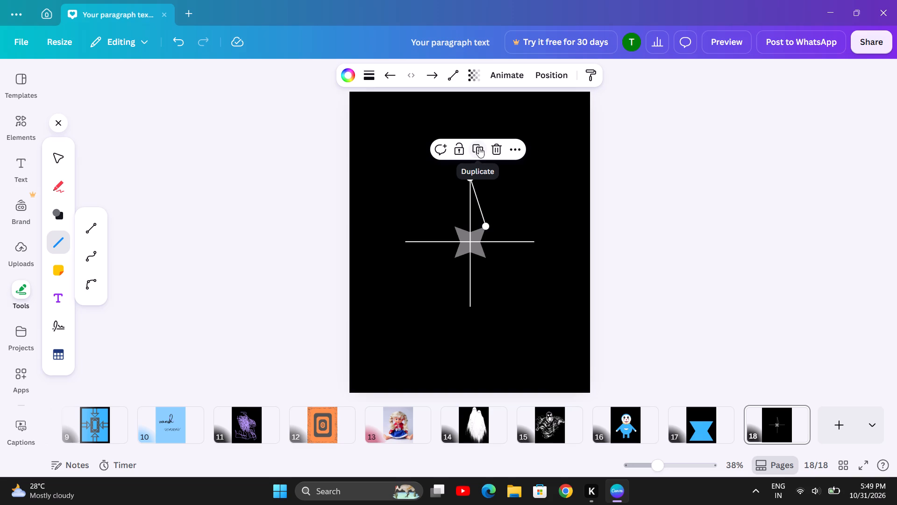
{"action": "left_click", "coordinate": [479, 147]}
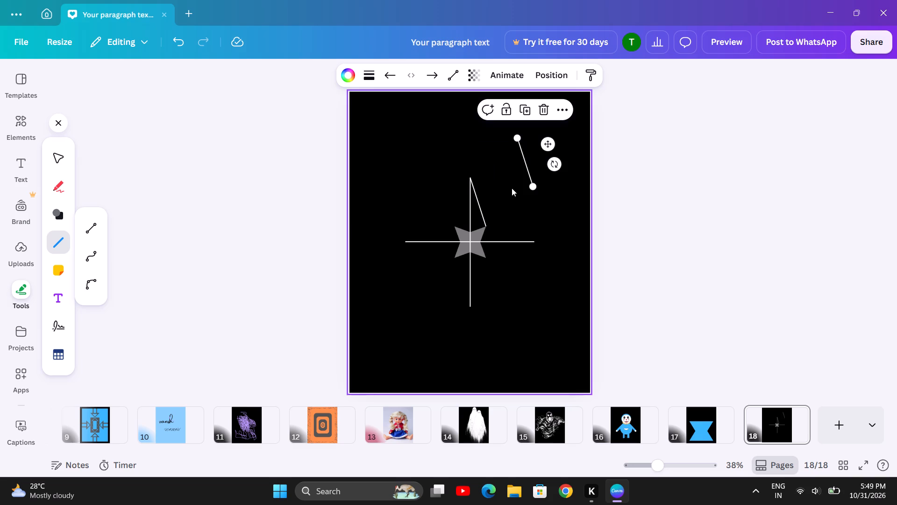
{"action": "left_click_drag", "start_coordinate": [553, 164], "coordinate": [519, 248]}
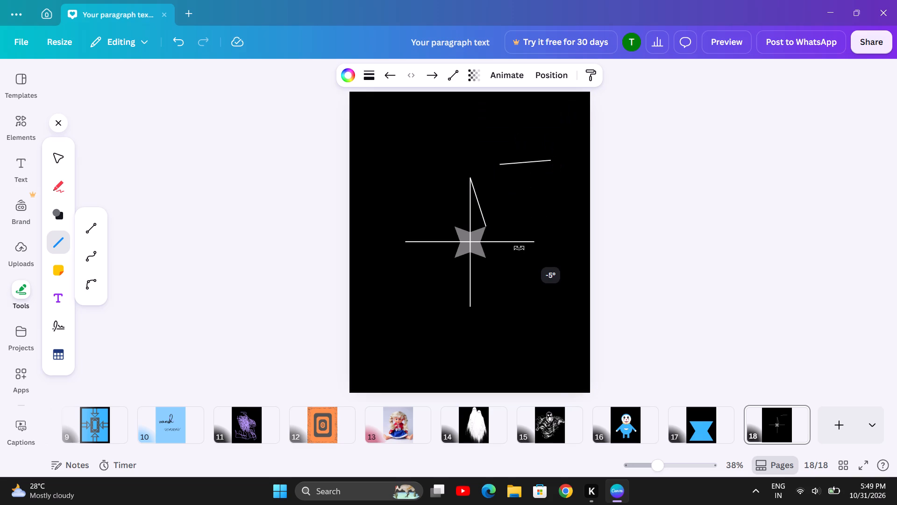
{"action": "left_click_drag", "start_coordinate": [519, 248], "coordinate": [451, 240]}
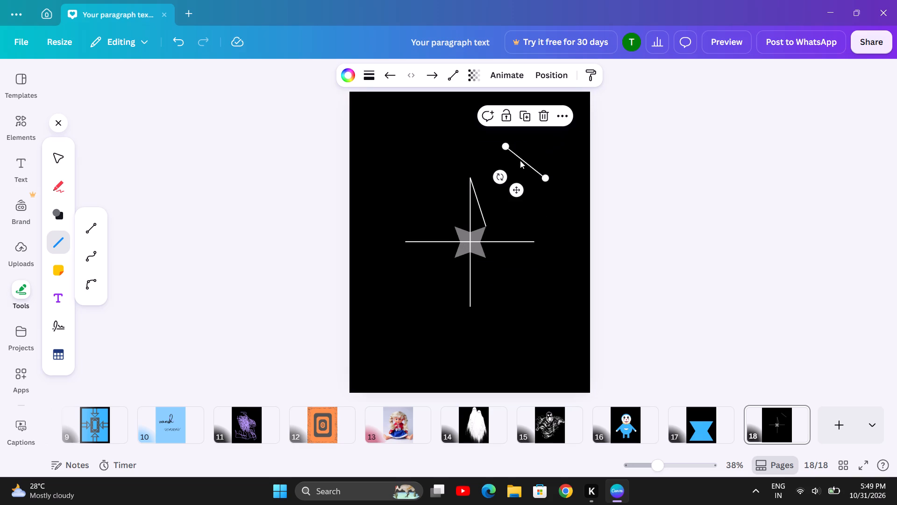
{"action": "left_click_drag", "start_coordinate": [521, 159], "coordinate": [505, 177]}
{"action": "left_click_drag", "start_coordinate": [521, 164], "coordinate": [508, 173]}
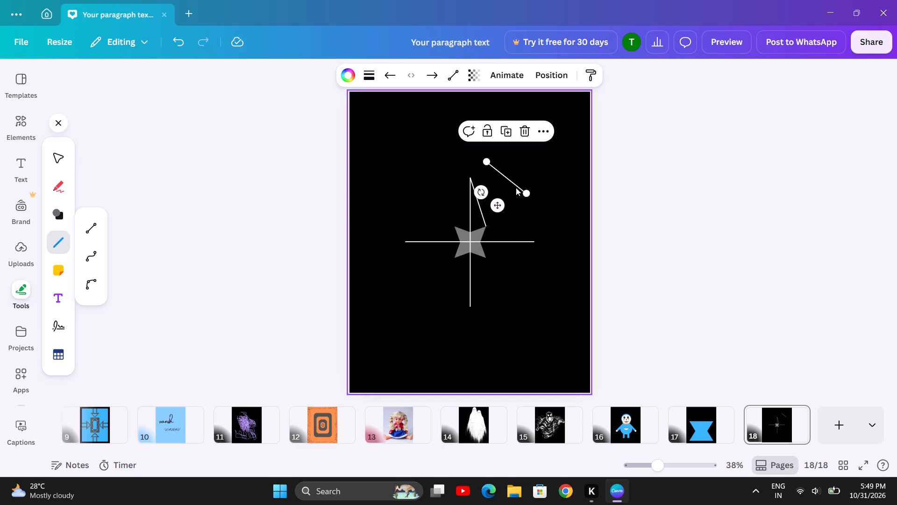
{"action": "left_click_drag", "start_coordinate": [494, 207], "coordinate": [463, 217]}
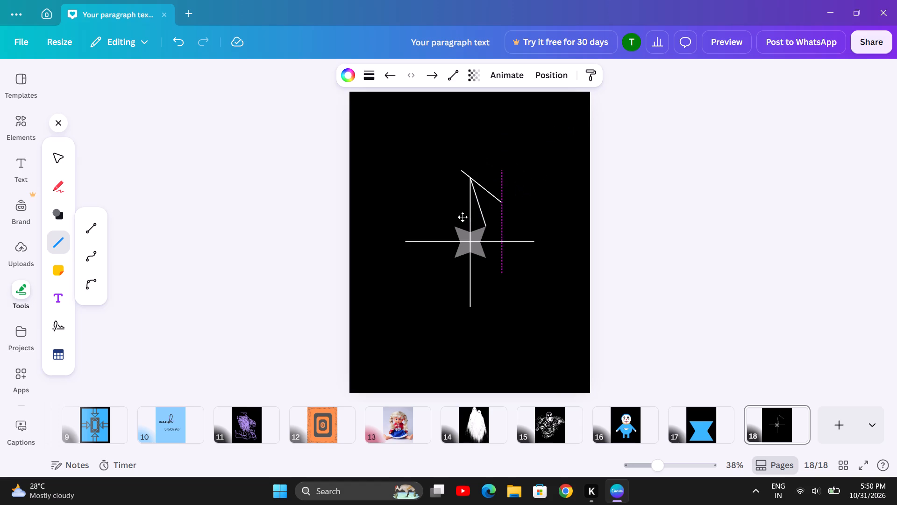
{"action": "left_click_drag", "start_coordinate": [463, 217], "coordinate": [420, 237]}
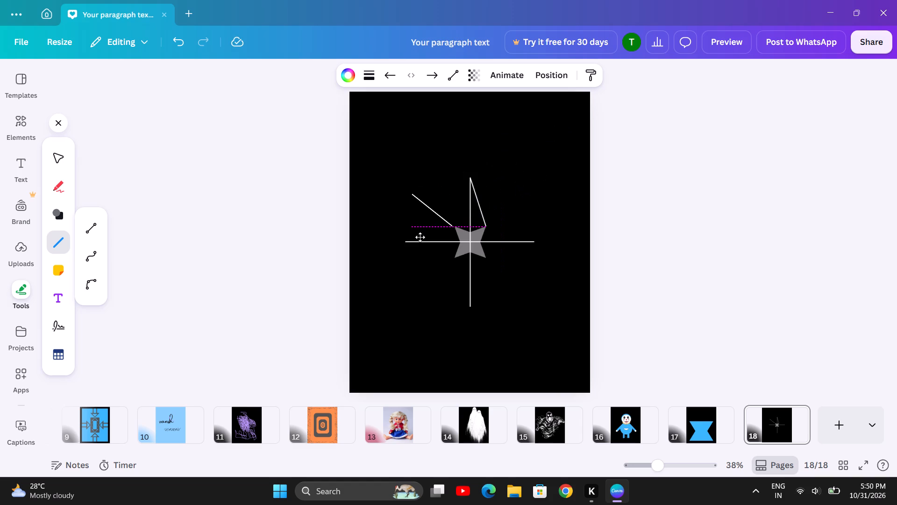
{"action": "left_click_drag", "start_coordinate": [420, 237], "coordinate": [422, 239]}
{"action": "left_click_drag", "start_coordinate": [414, 194], "coordinate": [428, 189]}
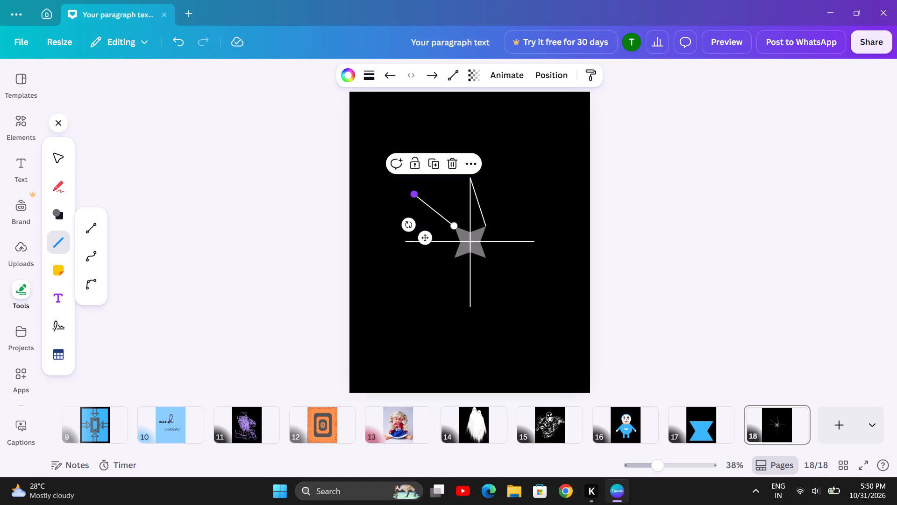
{"action": "left_click_drag", "start_coordinate": [428, 189], "coordinate": [470, 180]}
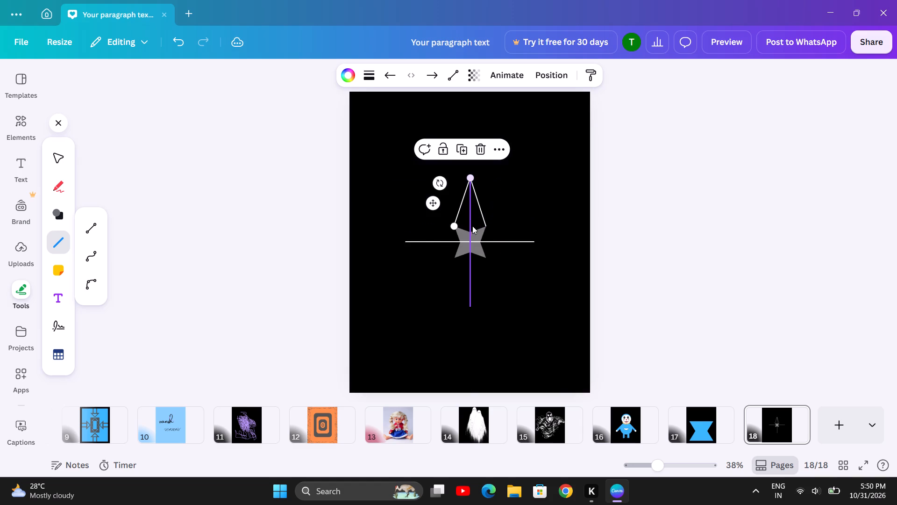
Duplicate the upper-left diagonal and fit the copy between the star's upper-left point and the horizontal line's left end.
{"action": "left_click", "coordinate": [463, 149]}
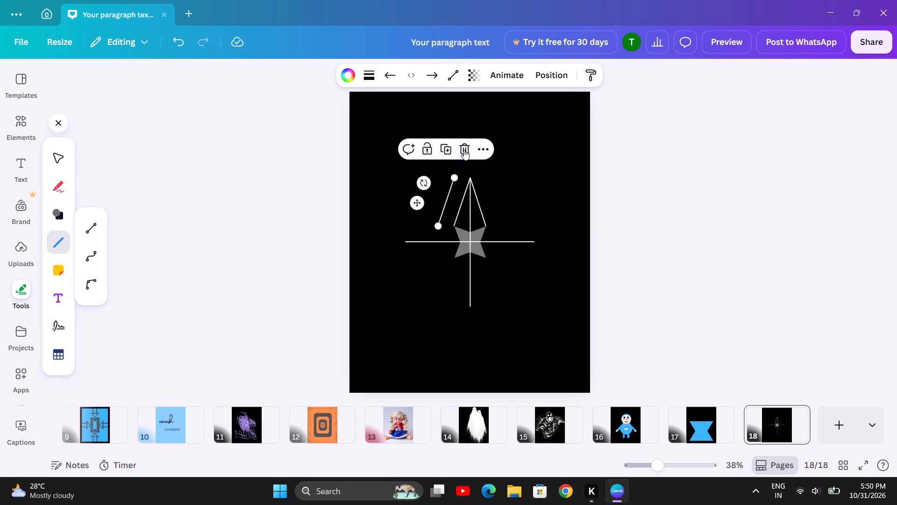
{"action": "left_click_drag", "start_coordinate": [413, 205], "coordinate": [374, 226]}
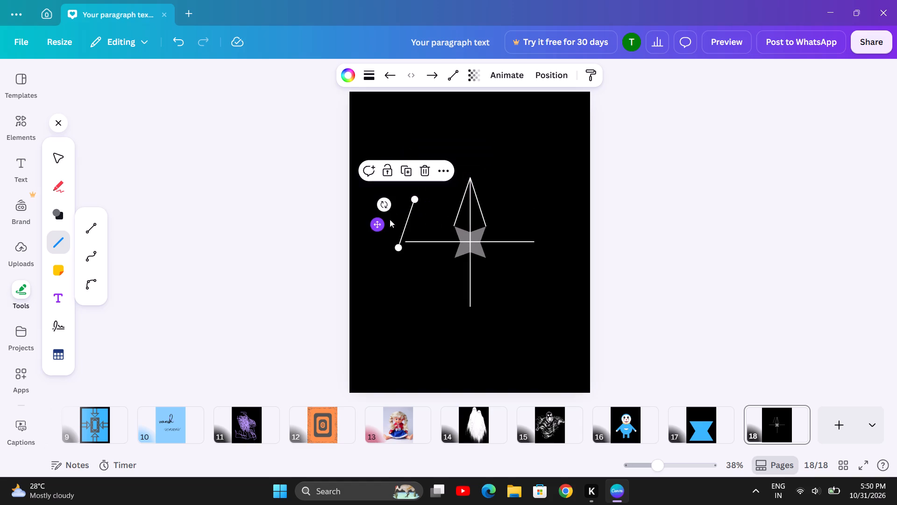
{"action": "left_click_drag", "start_coordinate": [417, 199], "coordinate": [452, 226]}
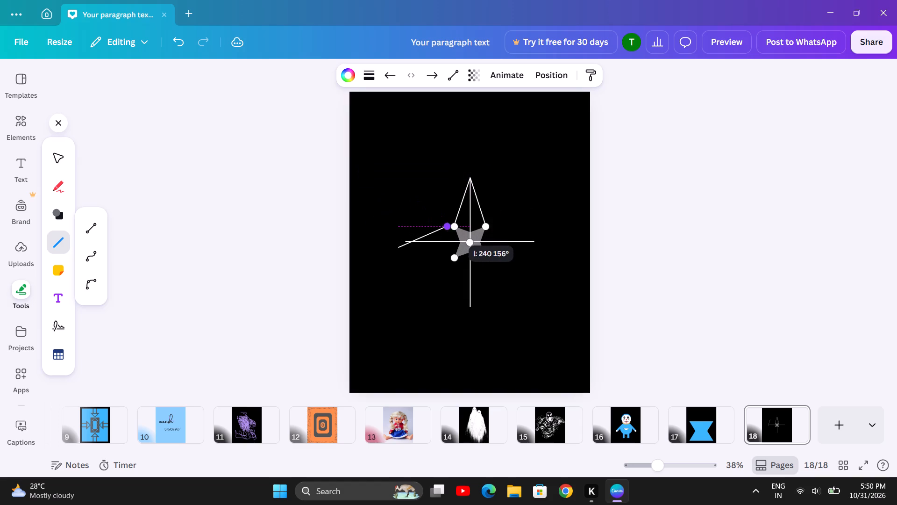
{"action": "left_click_drag", "start_coordinate": [452, 226], "coordinate": [453, 226]}
{"action": "left_click_drag", "start_coordinate": [399, 246], "coordinate": [402, 243]}
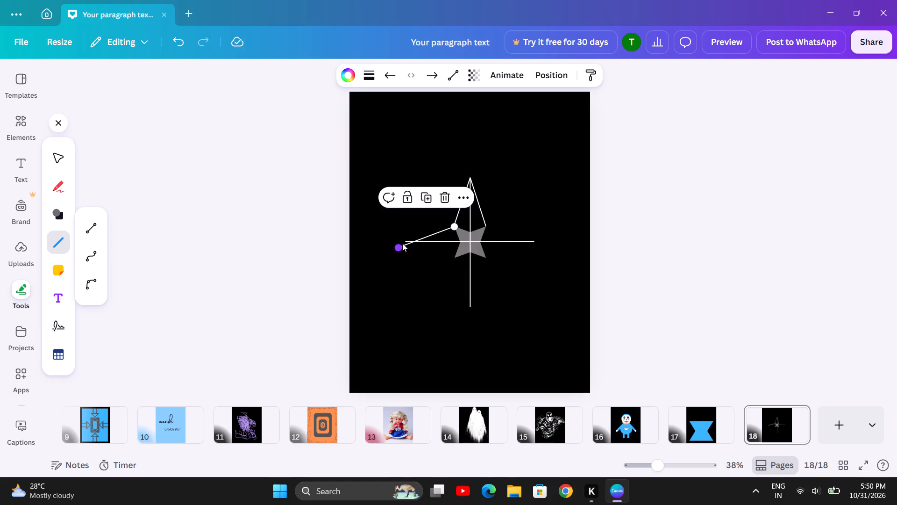
{"action": "left_click_drag", "start_coordinate": [402, 243], "coordinate": [406, 238]}
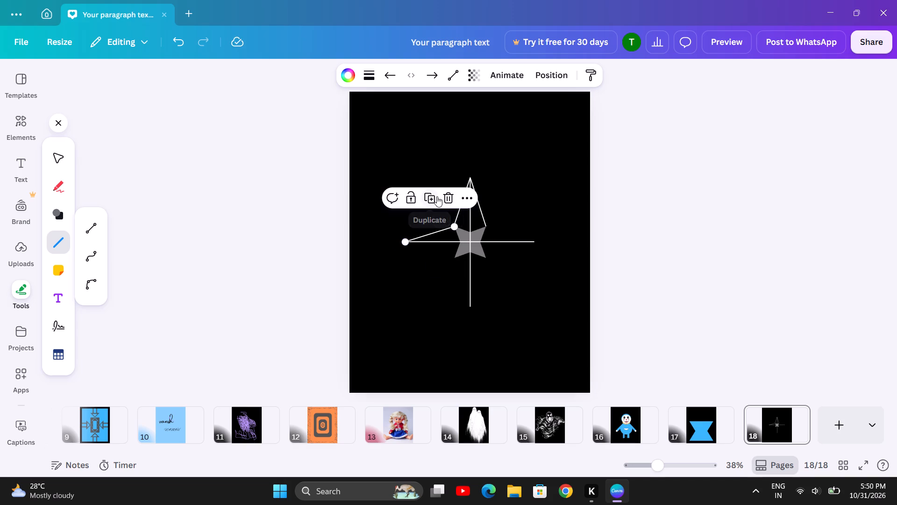
Duplicate the upper-left diagonal and fit the copy between the horizontal line's left end and the star's lower-left point.
{"action": "left_click", "coordinate": [437, 196]}
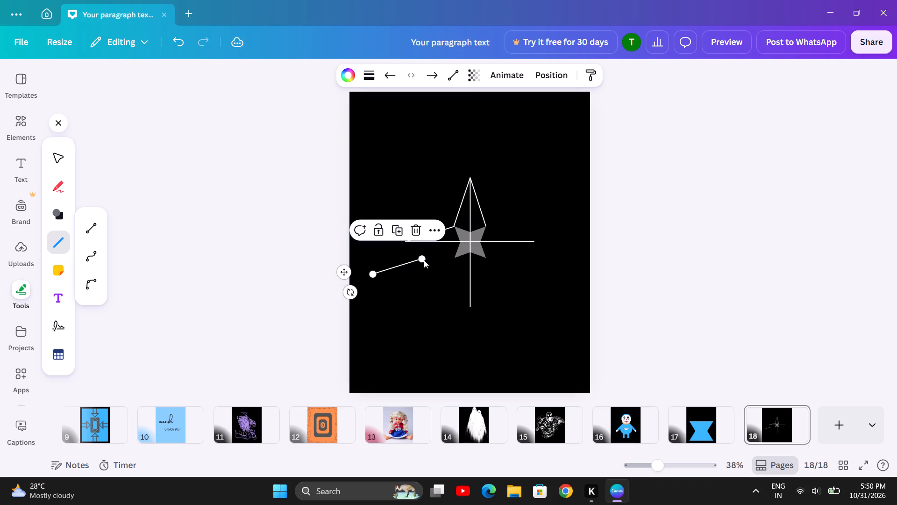
{"action": "left_click_drag", "start_coordinate": [423, 258], "coordinate": [409, 243]}
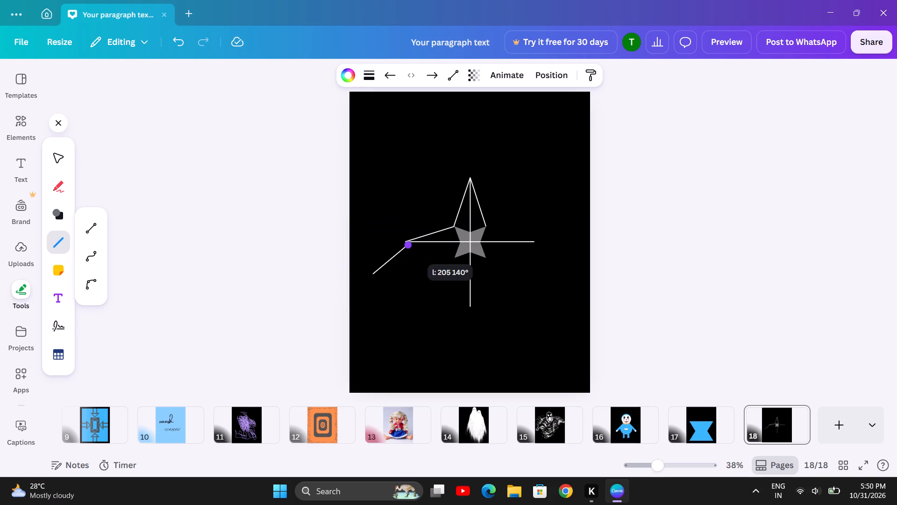
{"action": "left_click_drag", "start_coordinate": [409, 243], "coordinate": [409, 239]}
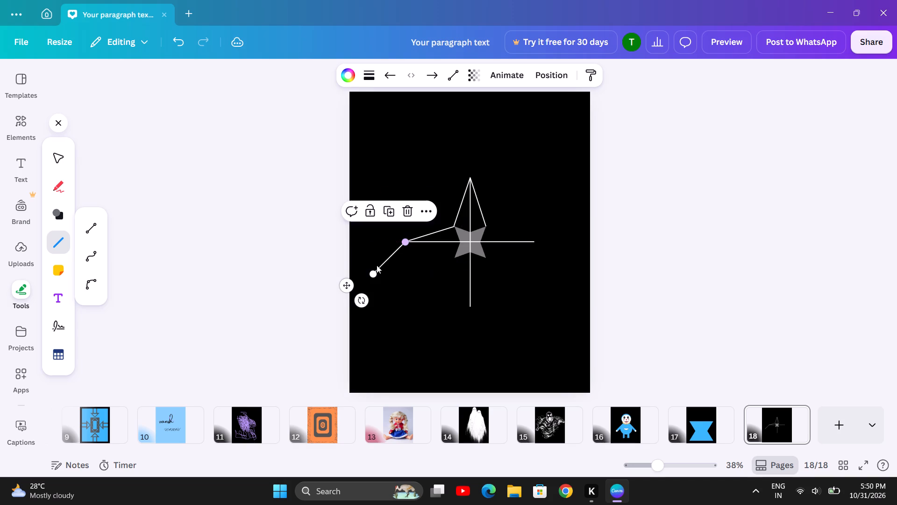
{"action": "left_click_drag", "start_coordinate": [370, 276], "coordinate": [454, 265]}
{"action": "left_click_drag", "start_coordinate": [454, 265], "coordinate": [455, 258]}
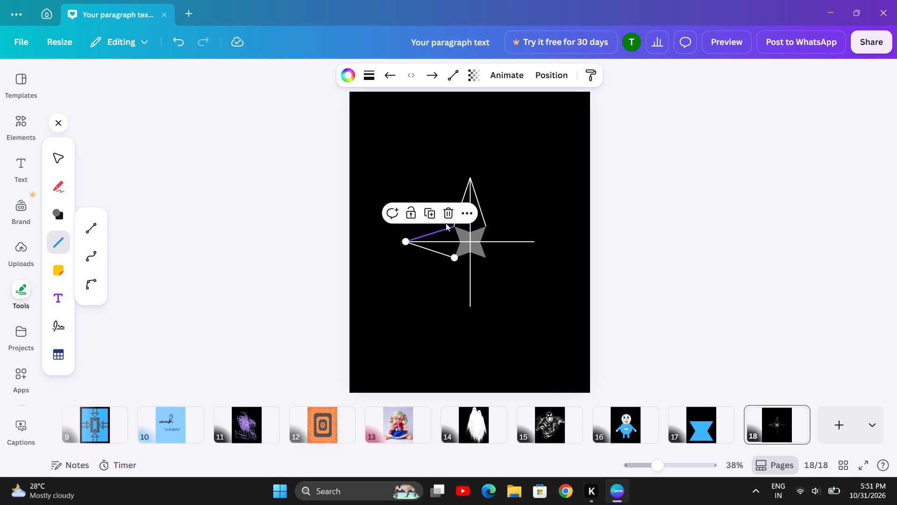
Duplicate the lower-left diagonal and fit the copy between the star's lower-left point and the vertical line's bottom end.
{"action": "left_click", "coordinate": [426, 213]}
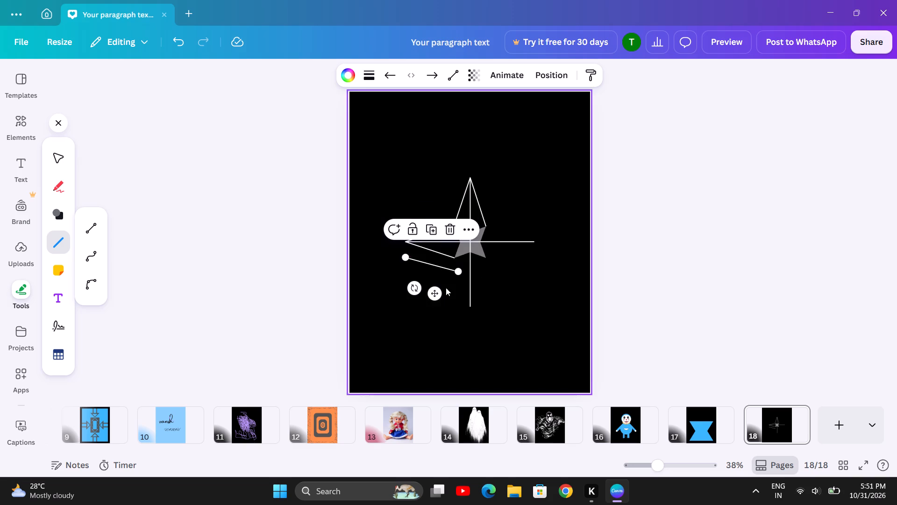
{"action": "left_click_drag", "start_coordinate": [441, 296], "coordinate": [429, 323]}
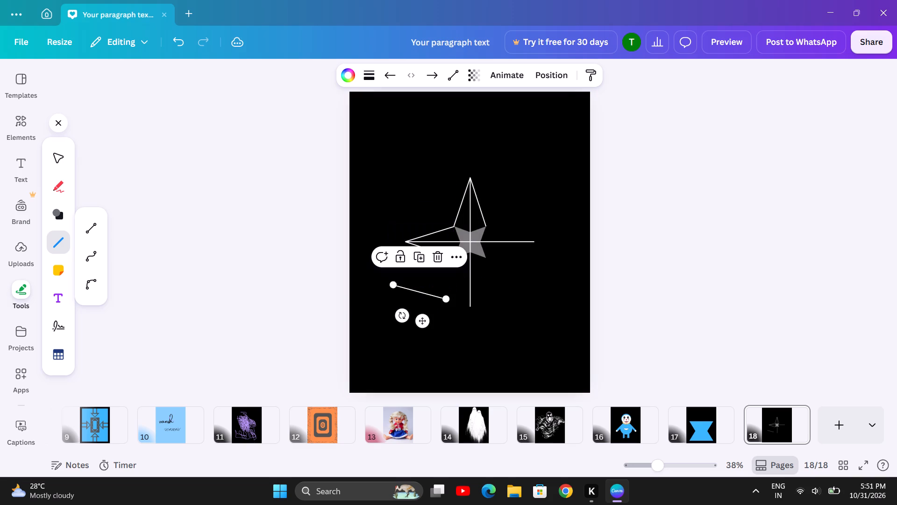
{"action": "left_click_drag", "start_coordinate": [391, 286], "coordinate": [452, 260]}
{"action": "left_click_drag", "start_coordinate": [447, 297], "coordinate": [473, 302]}
Duplicate the bottom diagonal and fit the copy between the star's lower-right point and the vertical line's bottom end.
{"action": "left_click", "coordinate": [464, 231]}
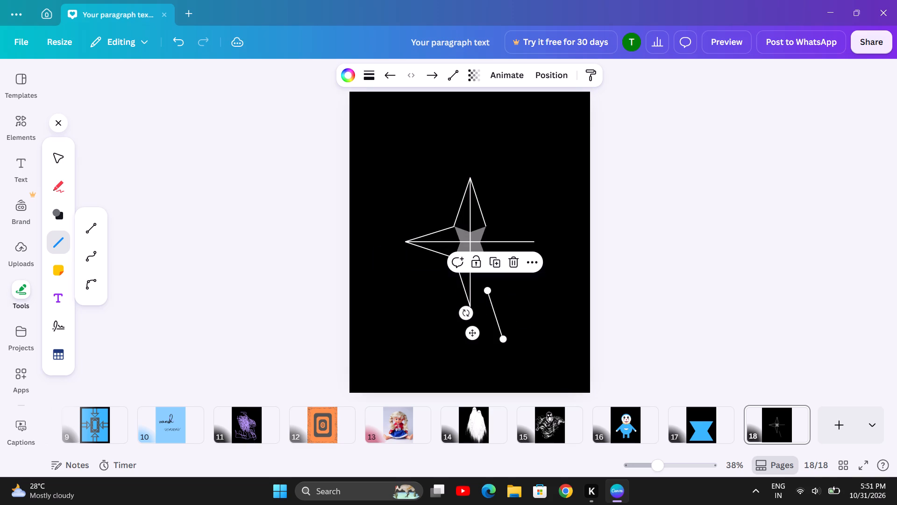
{"action": "left_click_drag", "start_coordinate": [489, 292], "coordinate": [488, 258]}
{"action": "left_click_drag", "start_coordinate": [503, 342], "coordinate": [487, 319]}
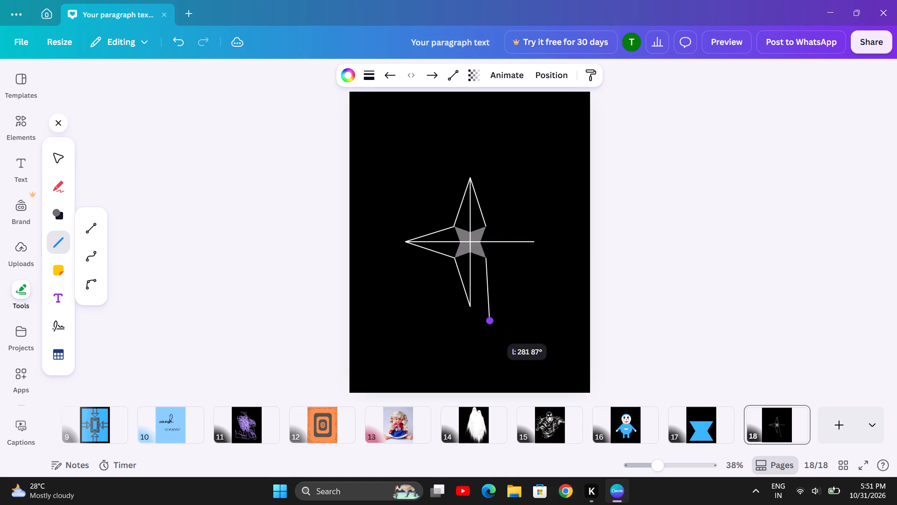
{"action": "left_click_drag", "start_coordinate": [487, 319], "coordinate": [469, 313]}
Duplicate the latest diagonal and fit the copy between the horizontal line's right end and the star's lower-right point.
{"action": "left_click", "coordinate": [477, 228]}
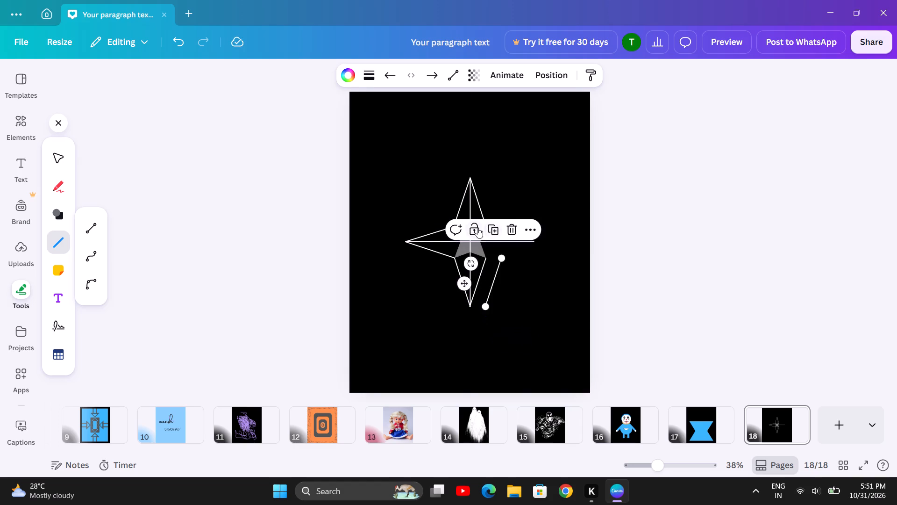
{"action": "left_click_drag", "start_coordinate": [503, 261], "coordinate": [515, 254]}
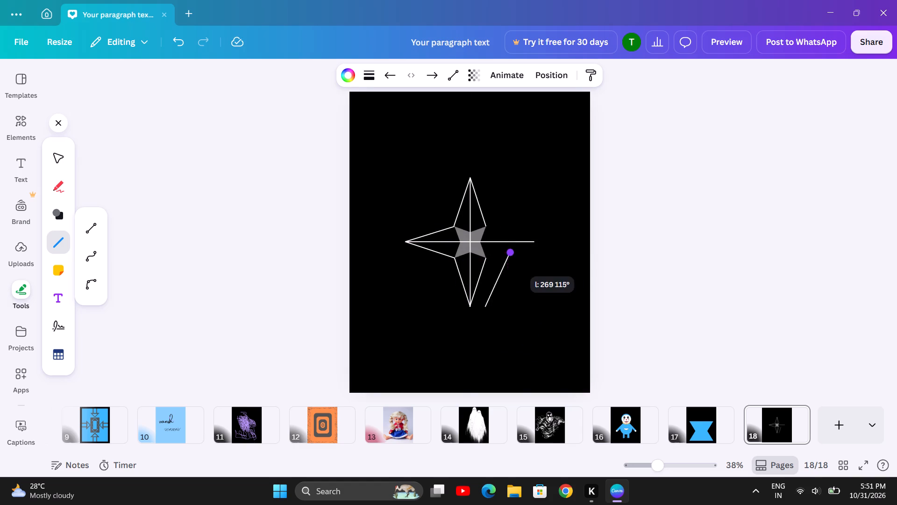
{"action": "left_click_drag", "start_coordinate": [515, 254], "coordinate": [534, 244]}
{"action": "left_click_drag", "start_coordinate": [484, 309], "coordinate": [484, 308]}
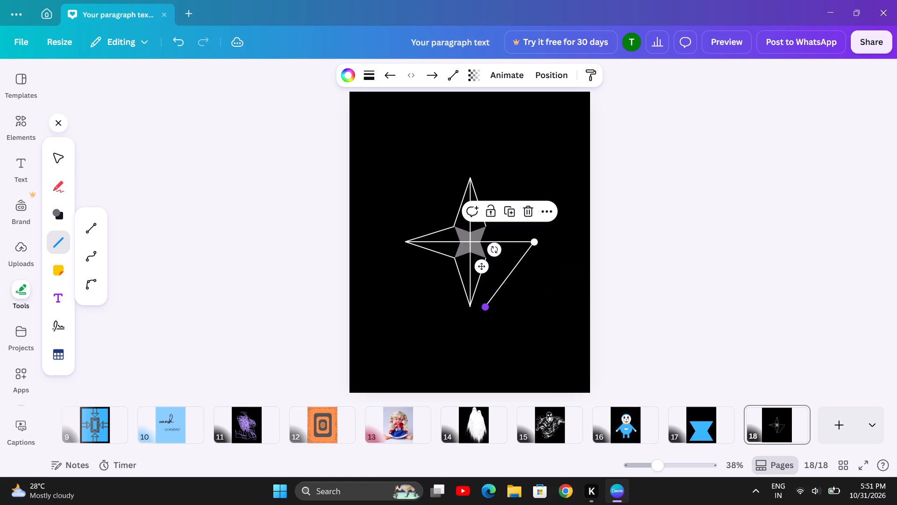
{"action": "left_click_drag", "start_coordinate": [484, 308], "coordinate": [489, 263]}
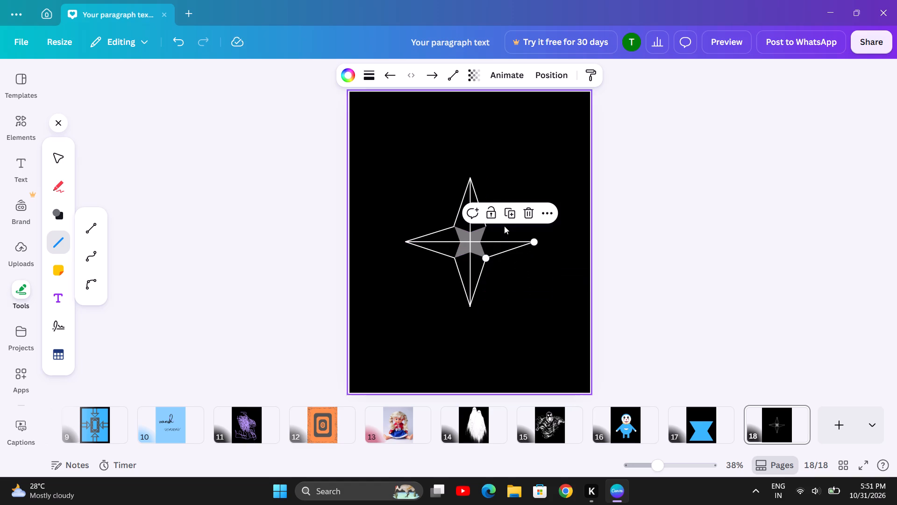
Duplicate the lower-right diagonal and fit the copy between the star's upper-right point and the horizontal line's right end, closing the outline.
{"action": "left_click", "coordinate": [508, 218]}
{"action": "left_click_drag", "start_coordinate": [522, 227], "coordinate": [519, 228]}
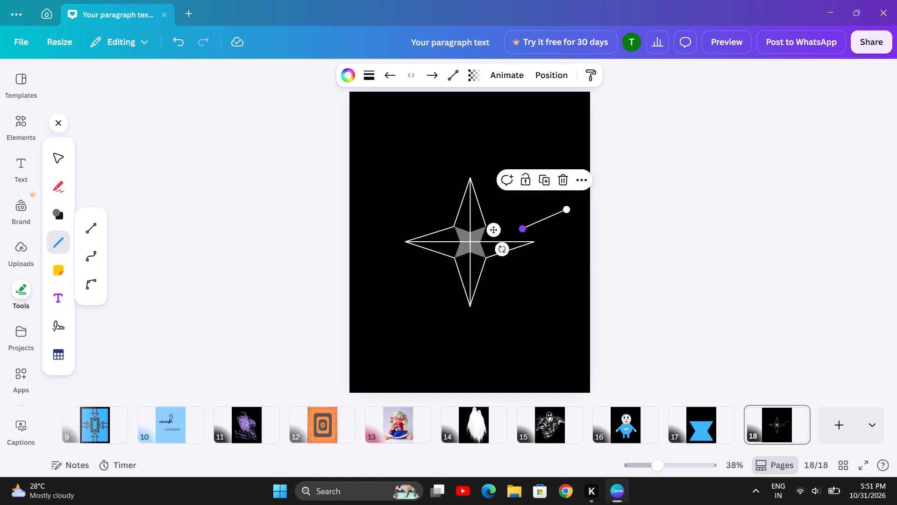
{"action": "left_click_drag", "start_coordinate": [519, 228], "coordinate": [489, 224]}
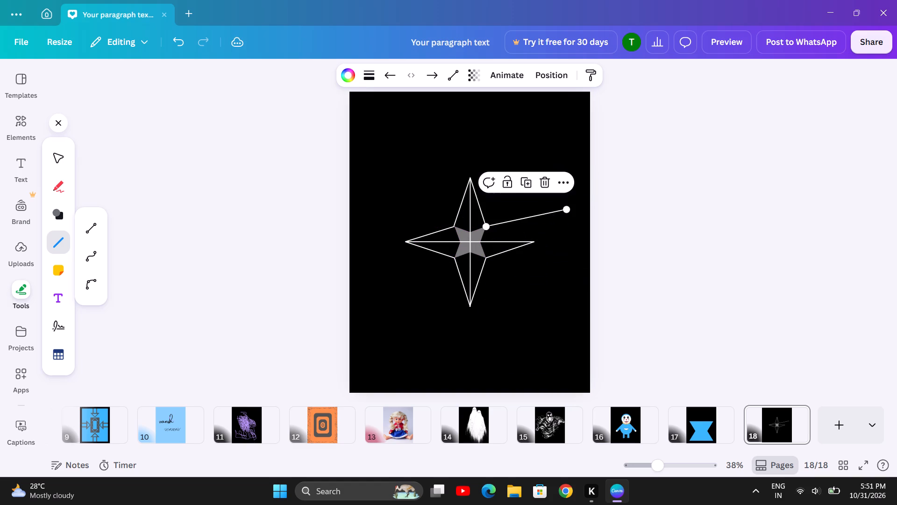
{"action": "left_click_drag", "start_coordinate": [562, 206], "coordinate": [533, 239]}
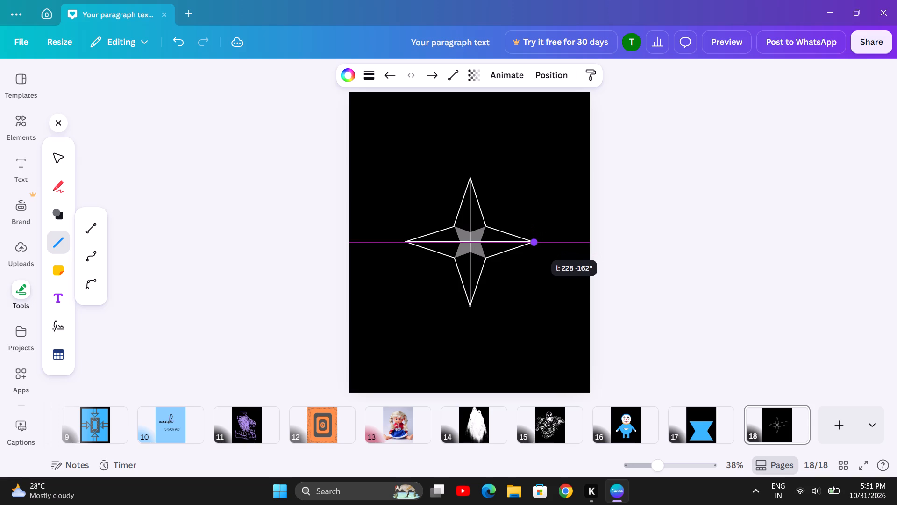
{"action": "left_click_drag", "start_coordinate": [533, 239], "coordinate": [531, 239]}
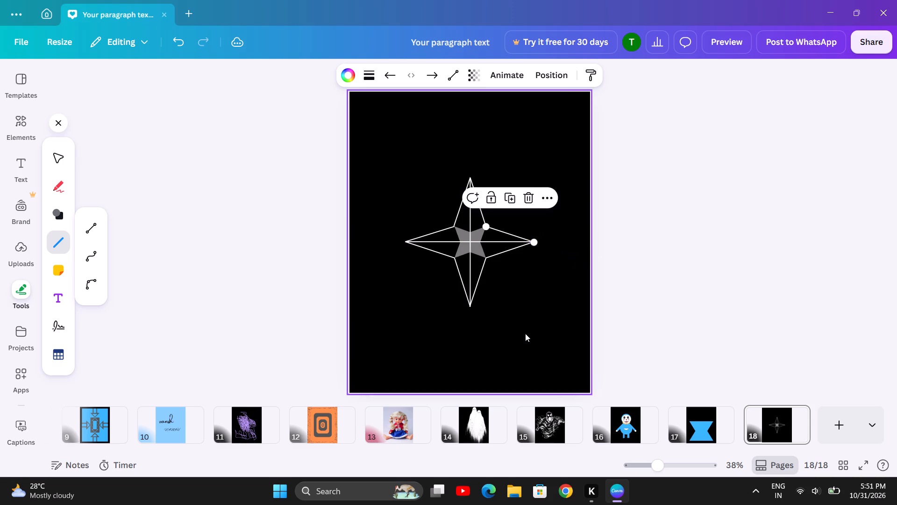
{"action": "left_click", "coordinate": [525, 333]}
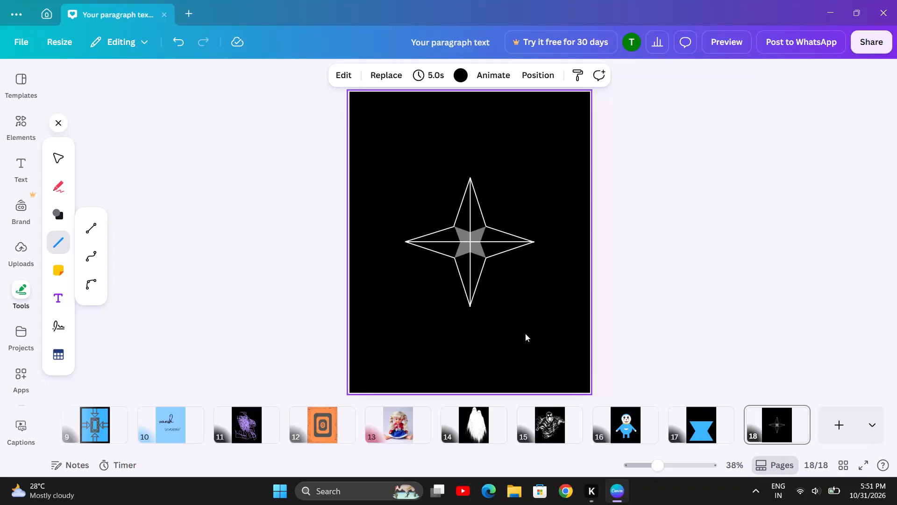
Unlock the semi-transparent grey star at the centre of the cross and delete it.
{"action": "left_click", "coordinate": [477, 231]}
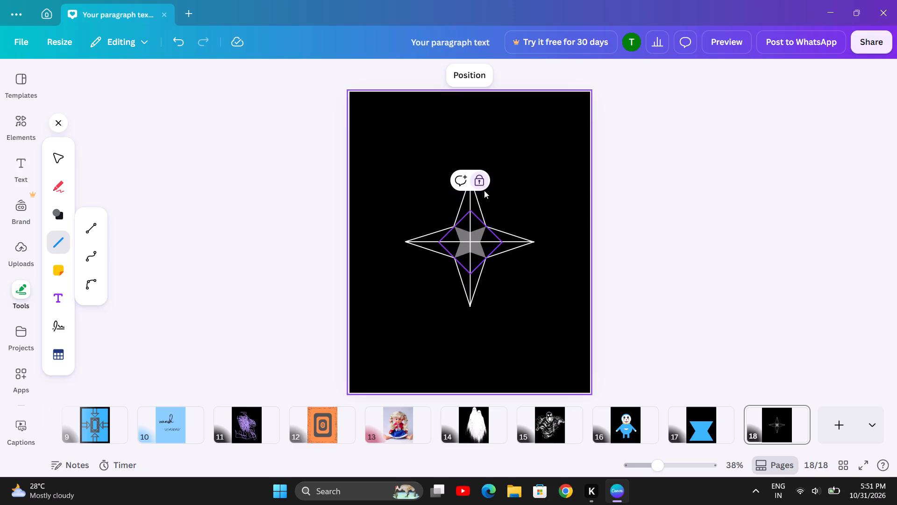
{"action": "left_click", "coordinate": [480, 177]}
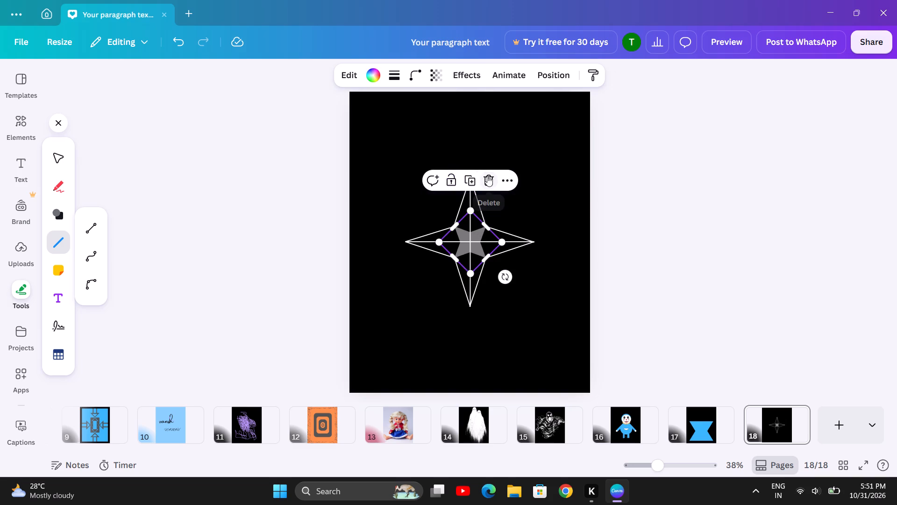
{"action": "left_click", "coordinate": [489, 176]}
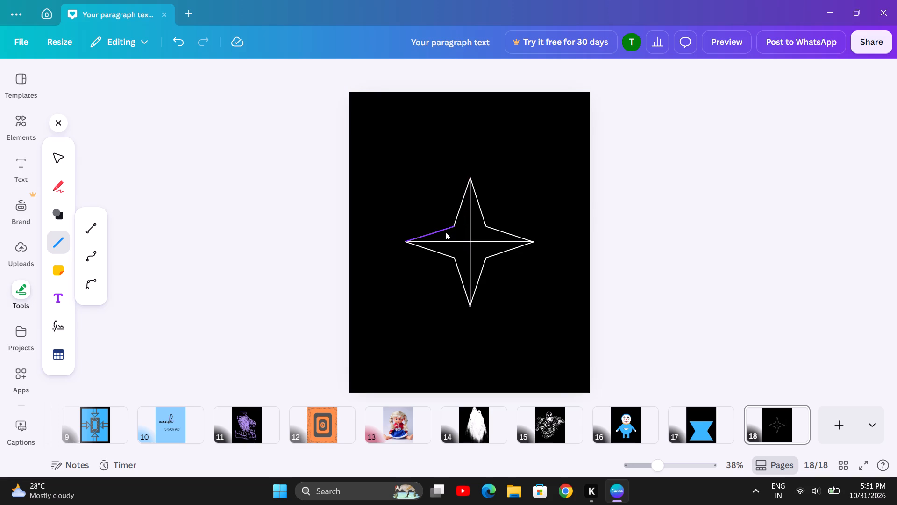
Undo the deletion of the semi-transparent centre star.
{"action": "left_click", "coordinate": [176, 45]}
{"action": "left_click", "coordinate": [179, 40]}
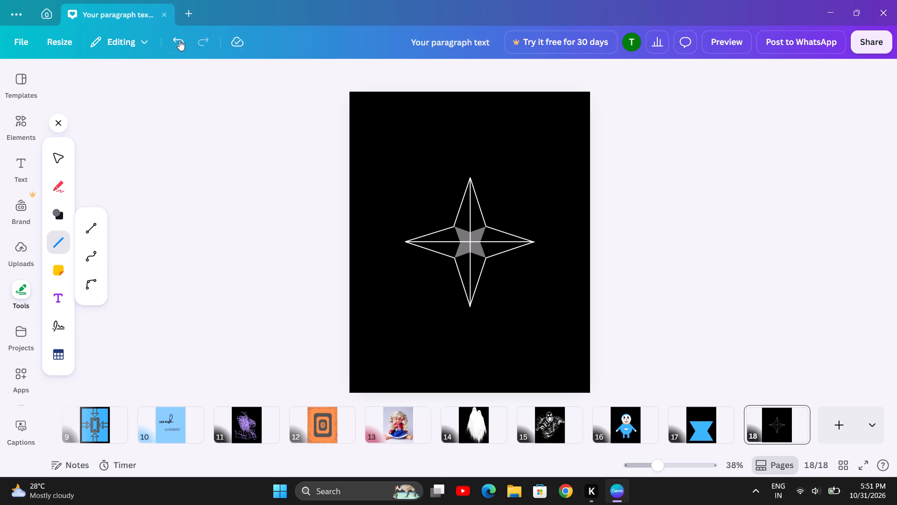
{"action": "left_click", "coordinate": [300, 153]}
Activate the highlighter drawing tool for shading the compass star's upper arm.
{"action": "left_click_drag", "start_coordinate": [656, 464], "coordinate": [675, 463]}
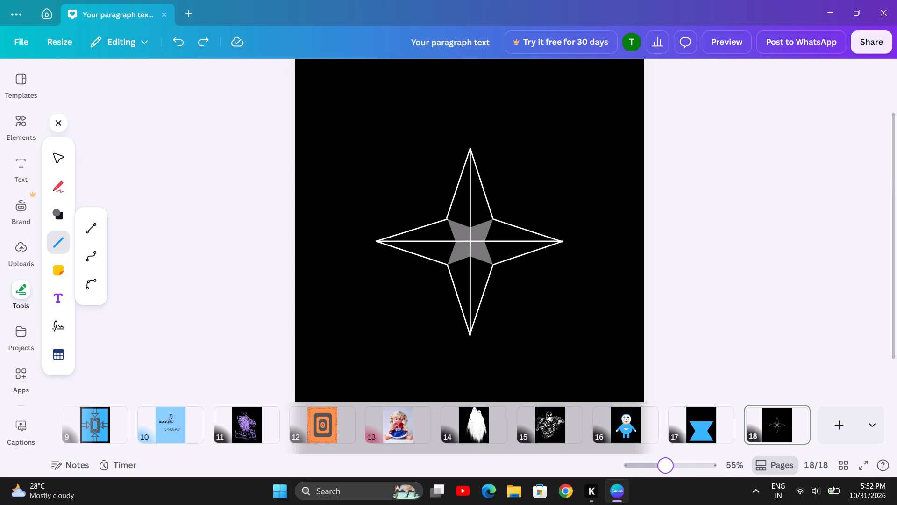
{"action": "left_click_drag", "start_coordinate": [675, 463], "coordinate": [696, 462]}
{"action": "scroll", "coordinate": [604, 348], "scroll_direction": "up", "scroll_amount": 5}
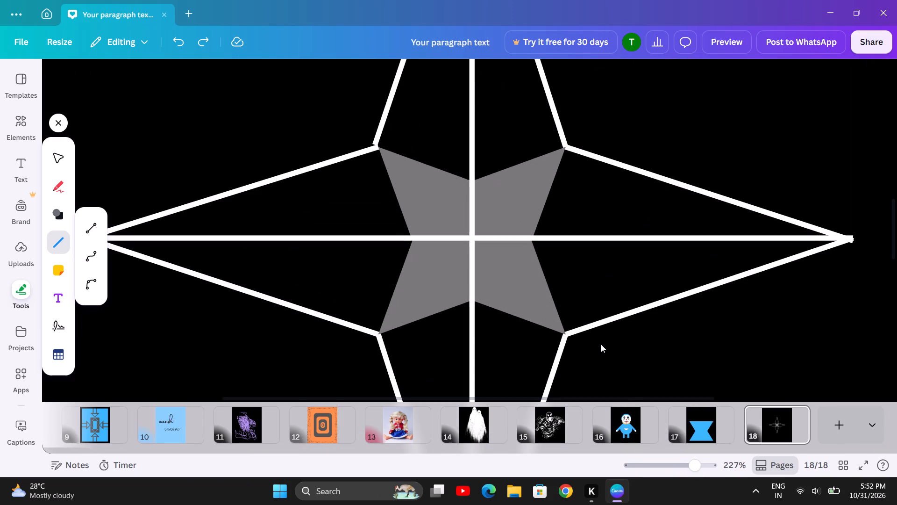
{"action": "scroll", "coordinate": [601, 344], "scroll_direction": "up", "scroll_amount": 1}
{"action": "scroll", "coordinate": [601, 344], "scroll_direction": "down", "scroll_amount": 4}
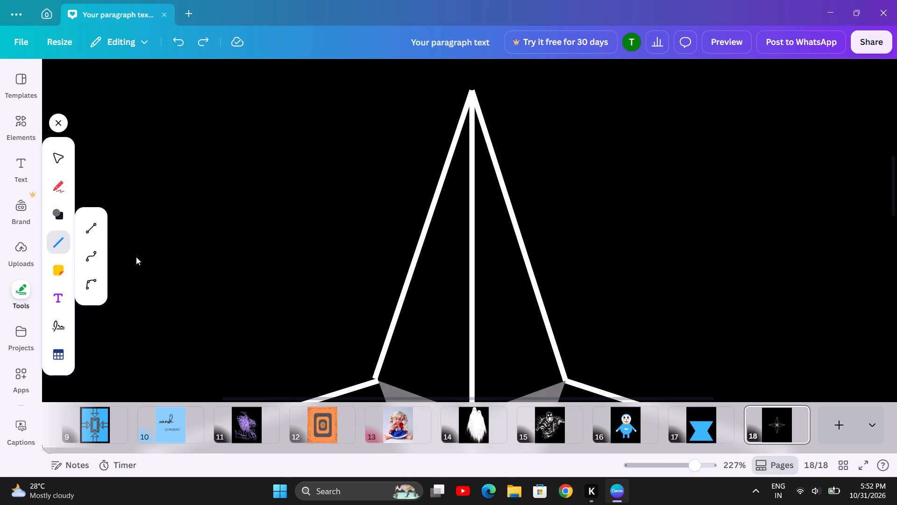
{"action": "left_click", "coordinate": [54, 182]}
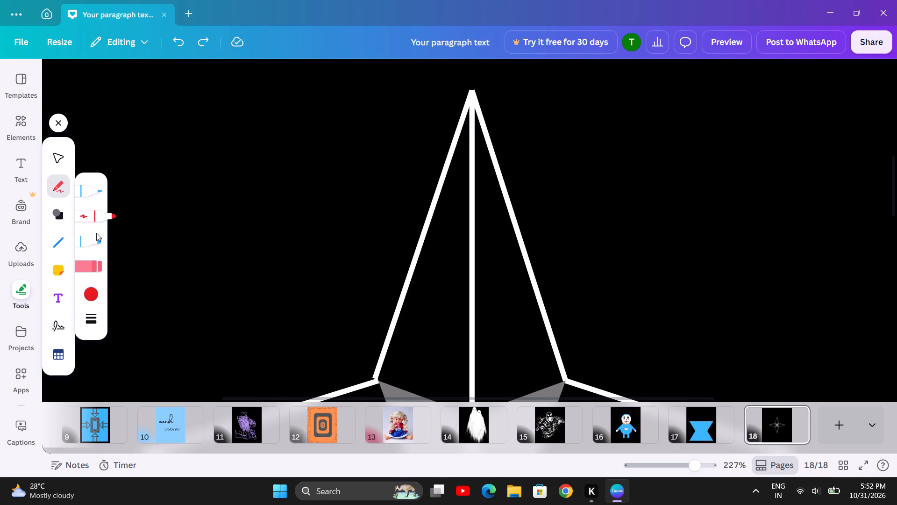
{"action": "left_click", "coordinate": [92, 240]}
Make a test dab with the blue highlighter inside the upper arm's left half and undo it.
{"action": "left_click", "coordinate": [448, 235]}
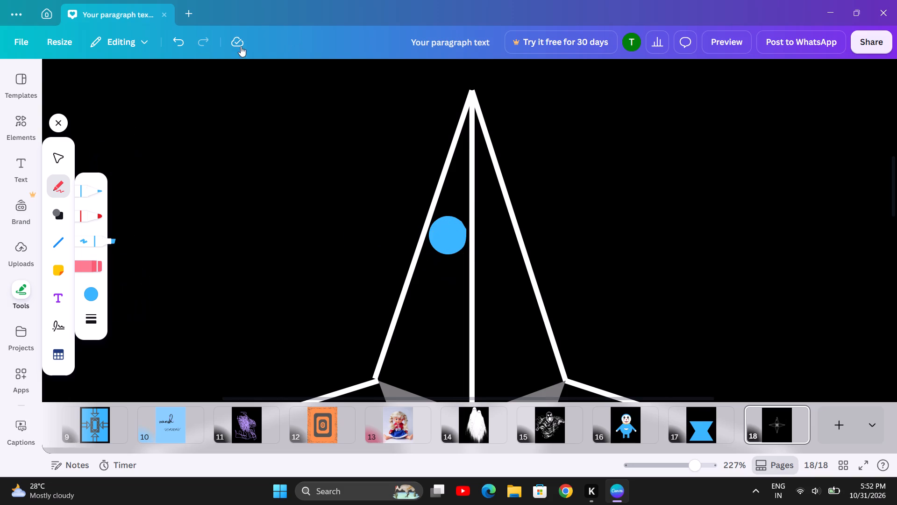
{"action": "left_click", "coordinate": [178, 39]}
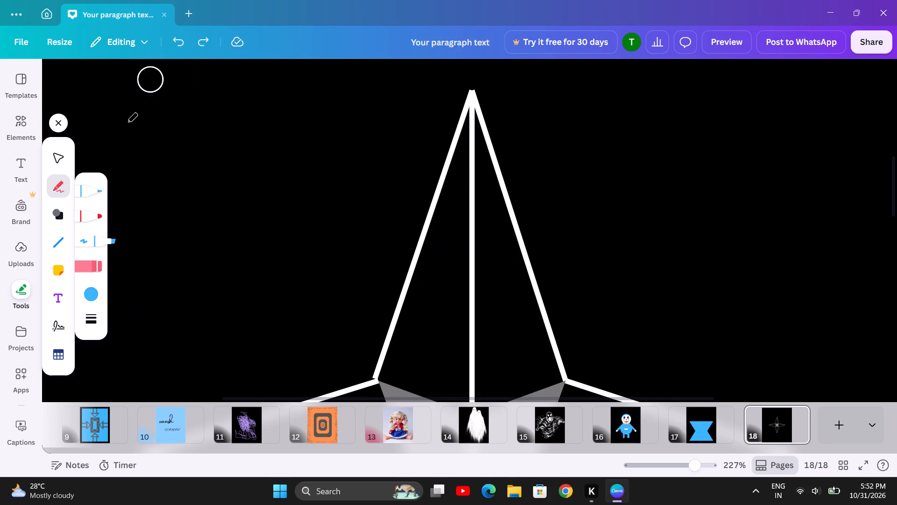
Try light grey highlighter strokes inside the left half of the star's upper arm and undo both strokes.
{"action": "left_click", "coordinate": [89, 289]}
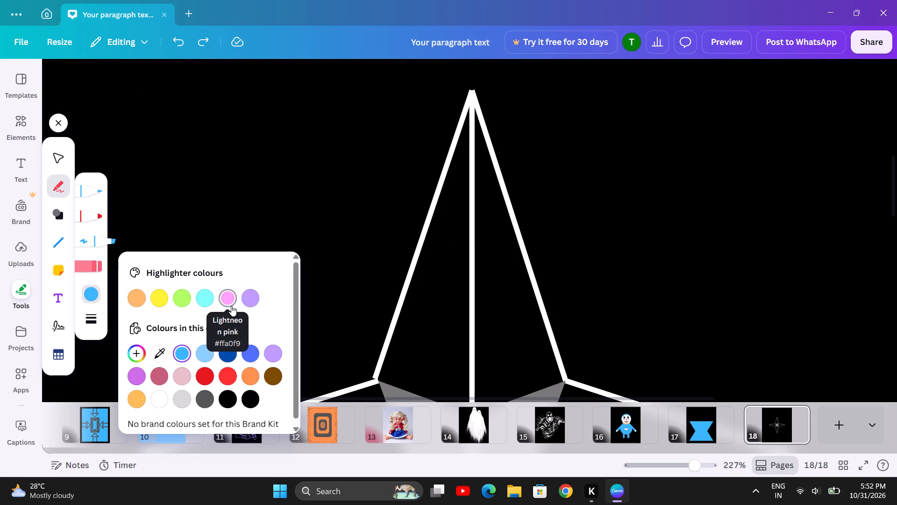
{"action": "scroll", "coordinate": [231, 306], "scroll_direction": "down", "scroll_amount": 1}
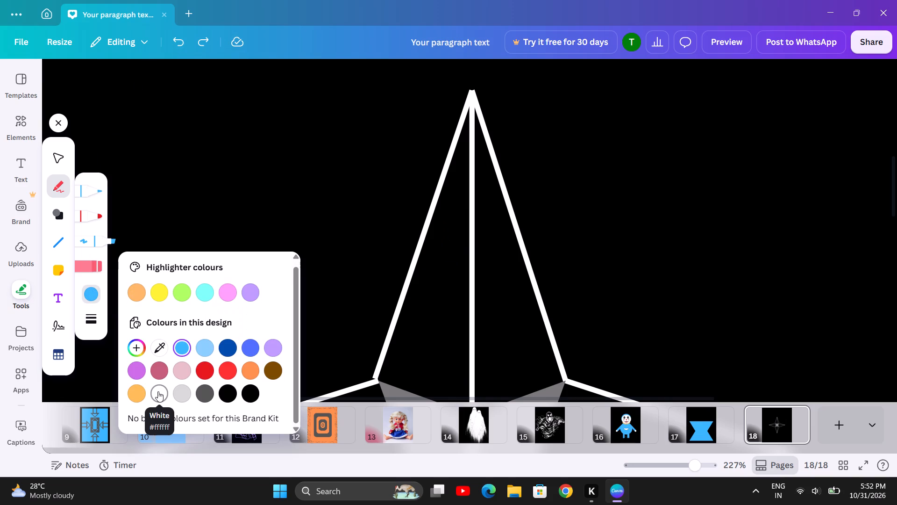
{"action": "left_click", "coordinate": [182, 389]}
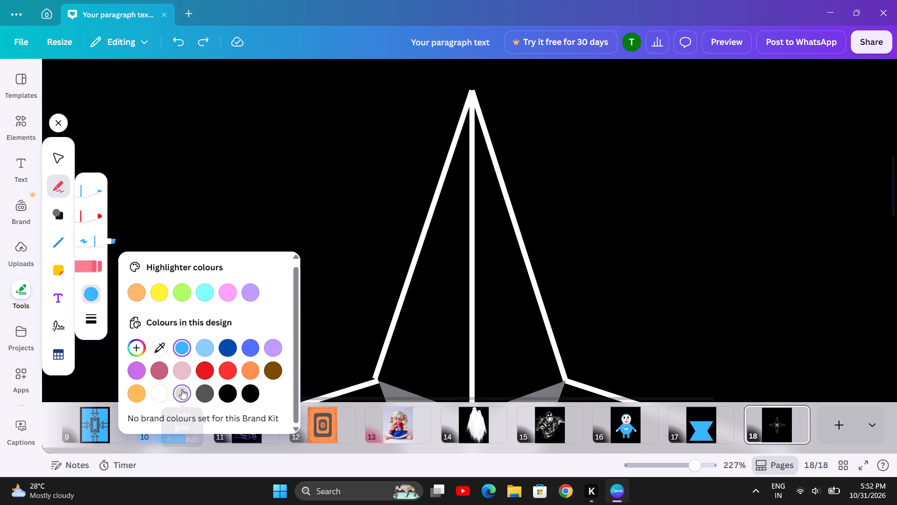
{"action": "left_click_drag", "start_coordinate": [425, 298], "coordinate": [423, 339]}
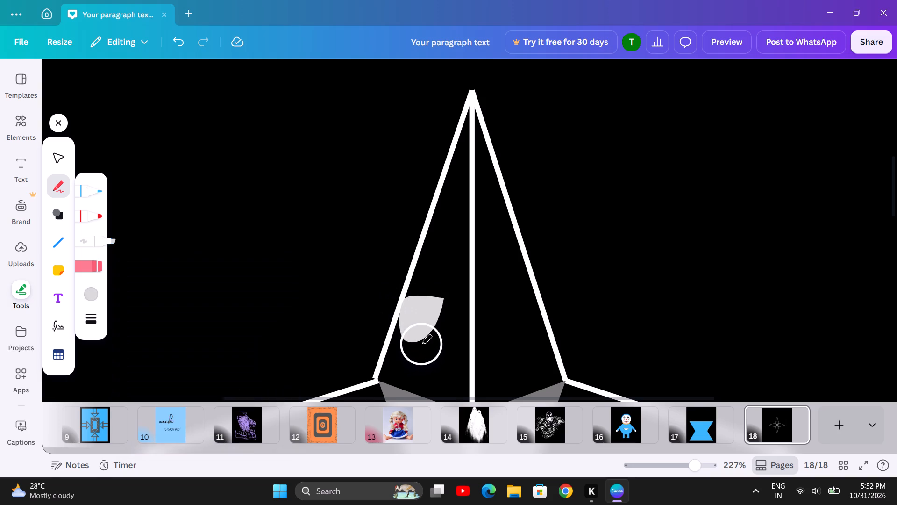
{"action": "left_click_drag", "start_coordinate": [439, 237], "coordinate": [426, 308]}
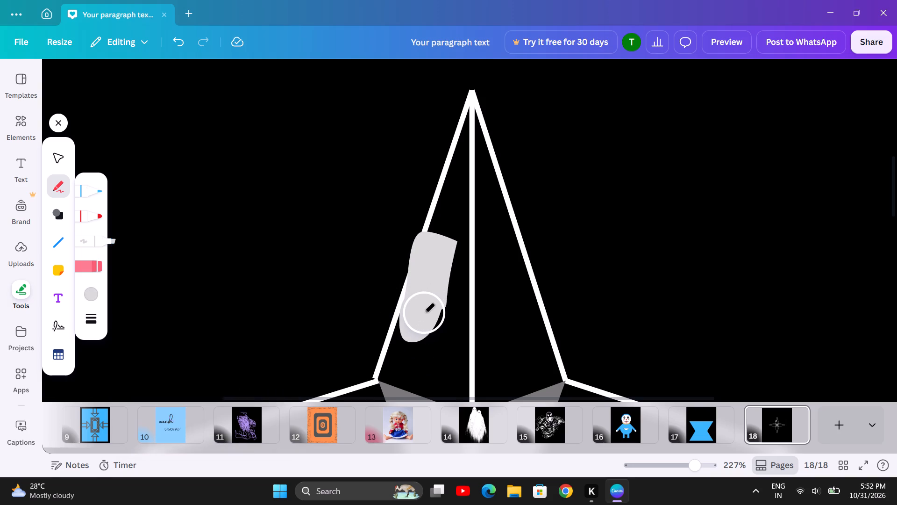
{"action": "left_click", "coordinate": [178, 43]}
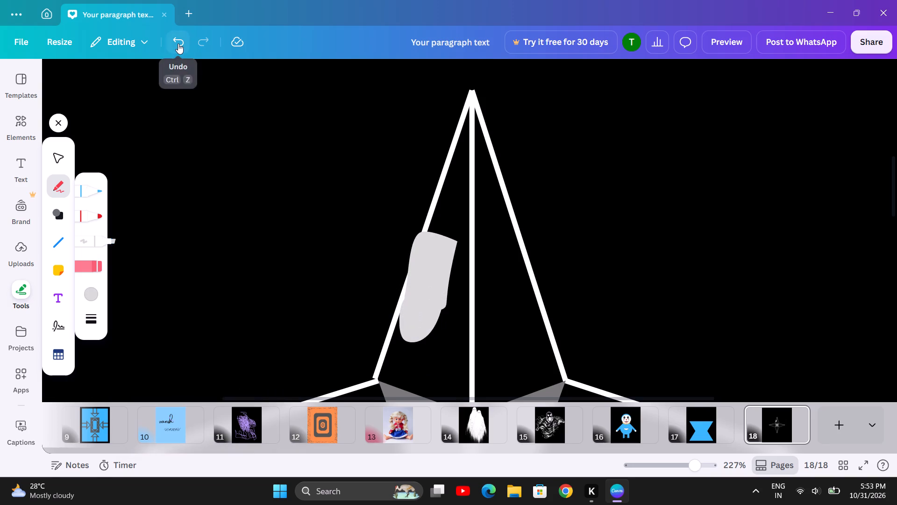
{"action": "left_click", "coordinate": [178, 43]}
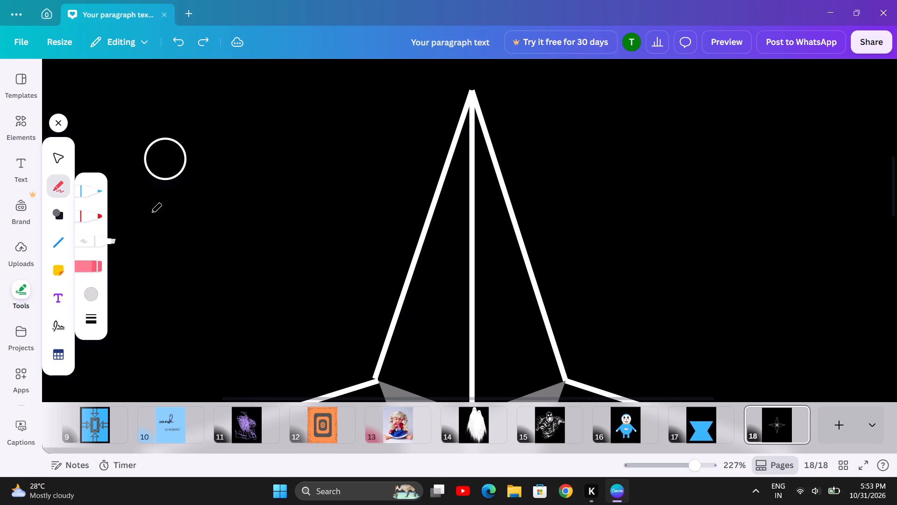
With the pen in deep royal blue, paint a band inside the upper arm's left outer edge down to its lower corner.
{"action": "left_click", "coordinate": [92, 189]}
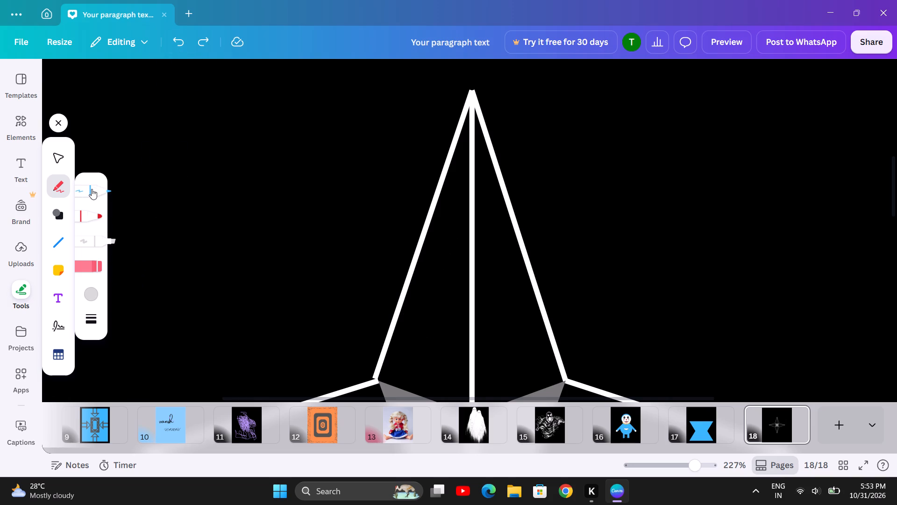
{"action": "left_click", "coordinate": [92, 291]}
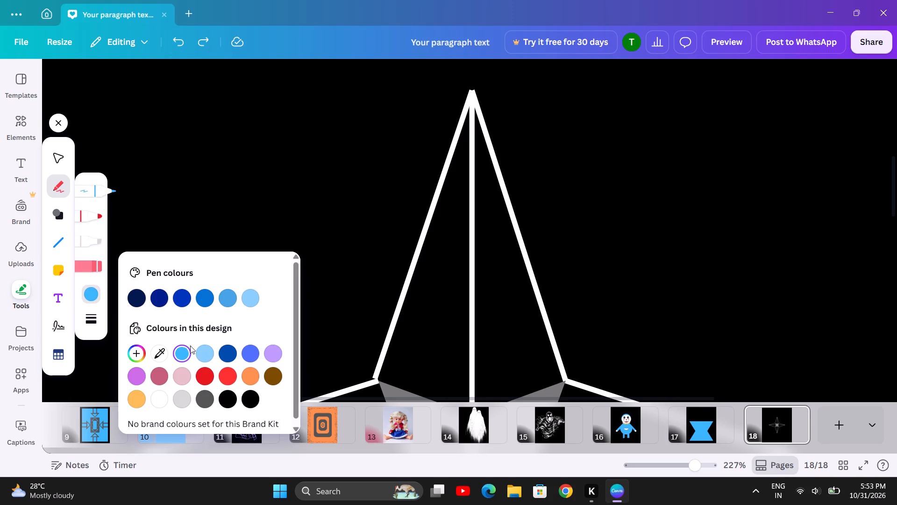
{"action": "left_click", "coordinate": [180, 296]}
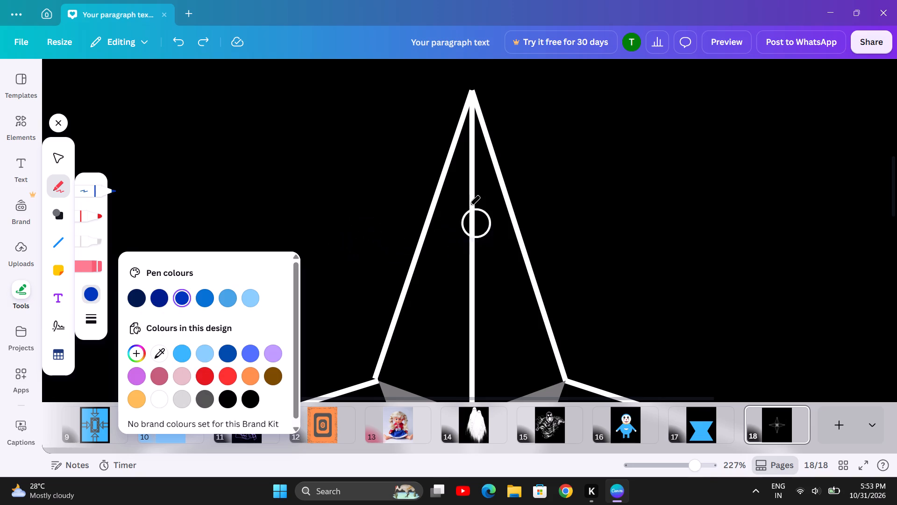
{"action": "left_click", "coordinate": [455, 201]}
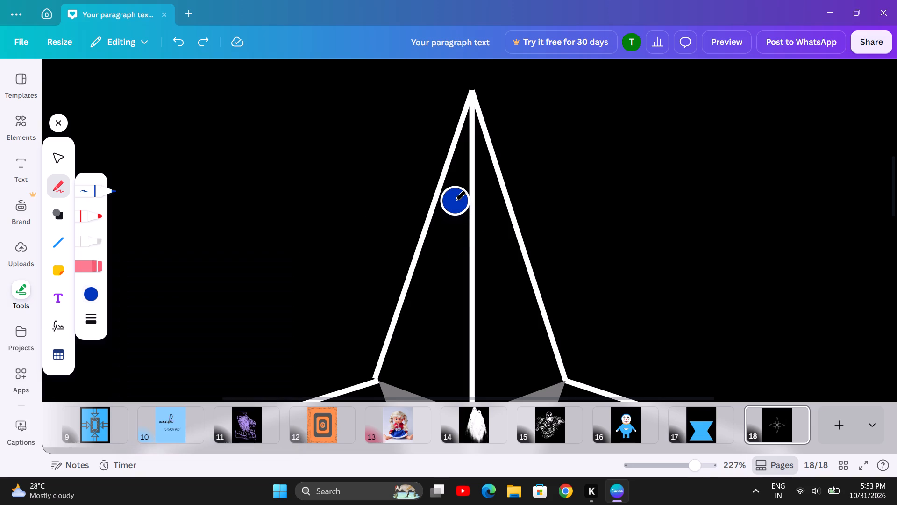
{"action": "left_click_drag", "start_coordinate": [450, 202], "coordinate": [450, 209]}
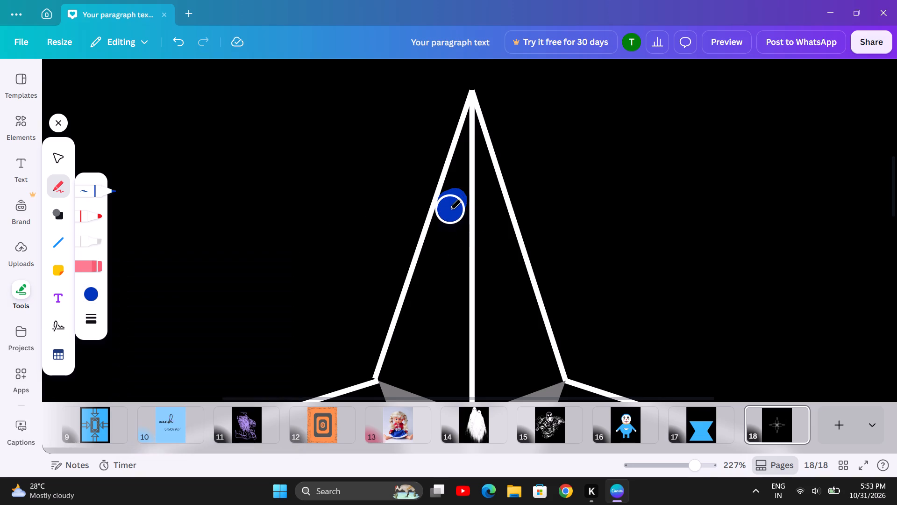
{"action": "left_click_drag", "start_coordinate": [450, 209], "coordinate": [430, 264]}
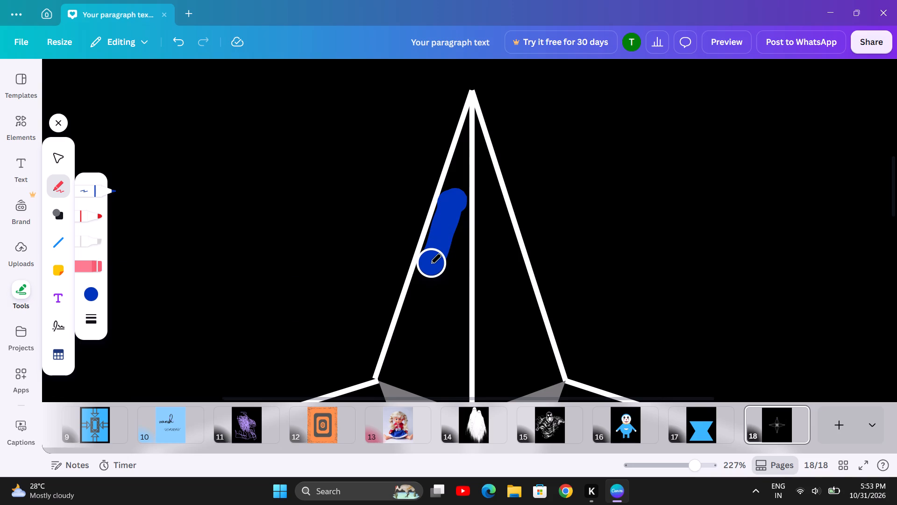
{"action": "left_click_drag", "start_coordinate": [430, 264], "coordinate": [406, 337]}
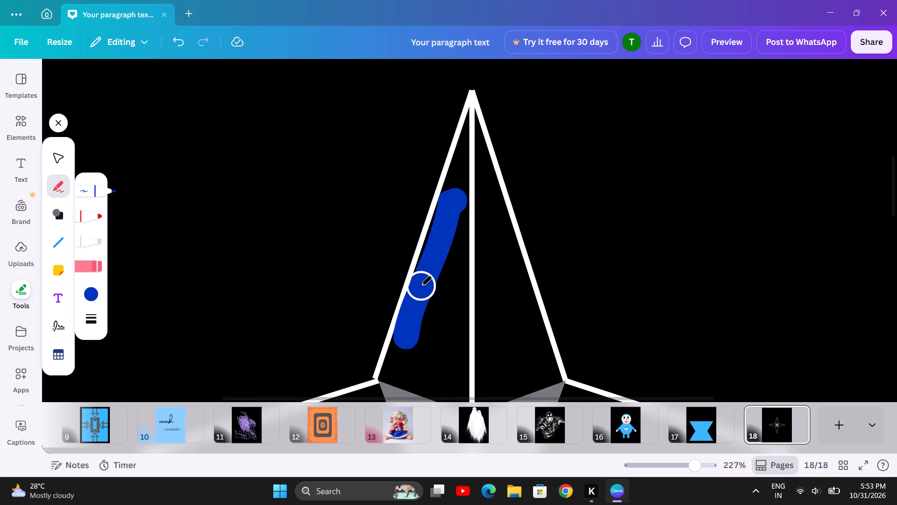
{"action": "left_click_drag", "start_coordinate": [421, 286], "coordinate": [433, 257]}
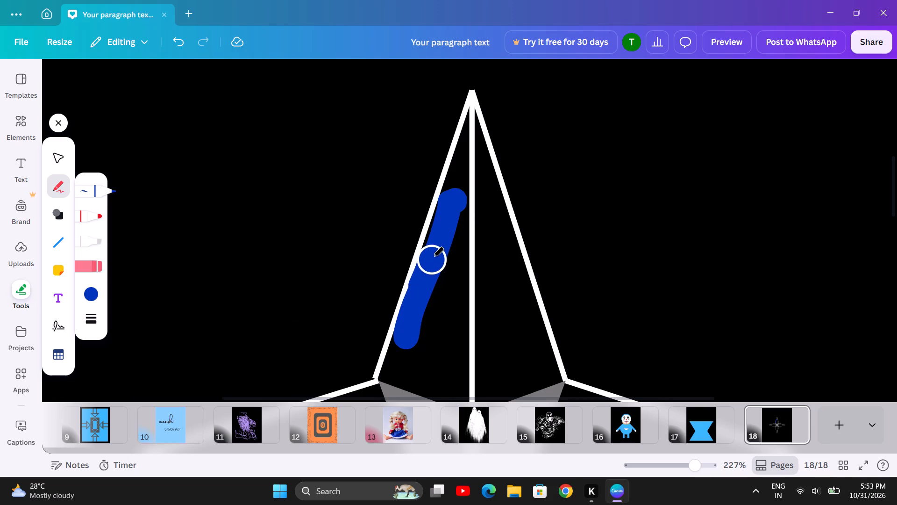
{"action": "left_click_drag", "start_coordinate": [433, 257], "coordinate": [444, 217]}
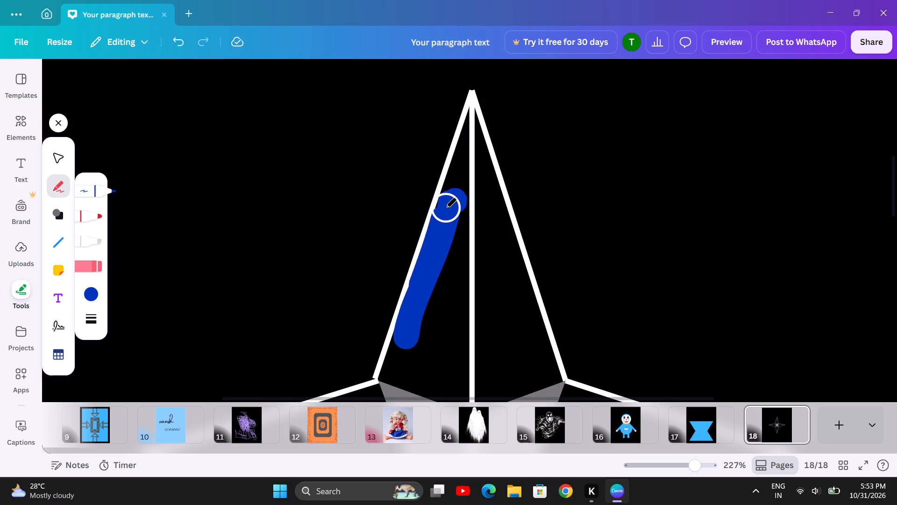
{"action": "left_click", "coordinate": [446, 208]}
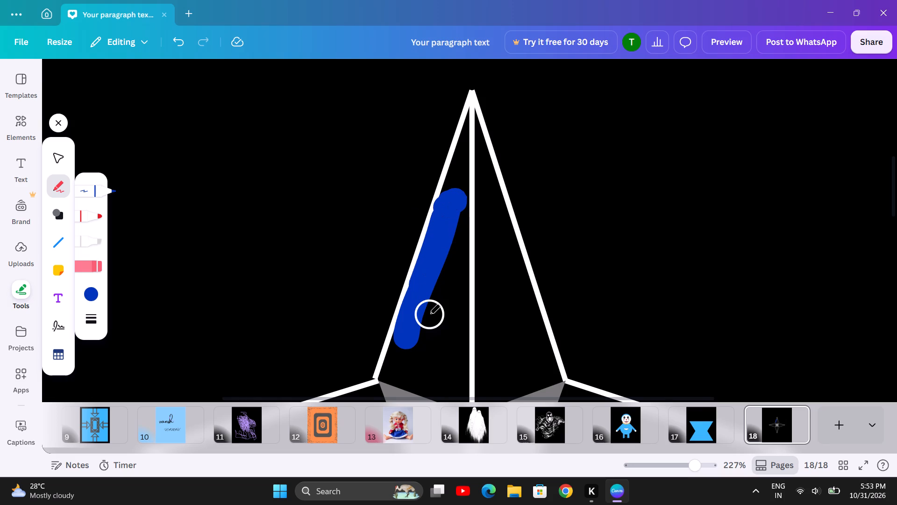
{"action": "scroll", "coordinate": [429, 314], "scroll_direction": "down", "scroll_amount": 1}
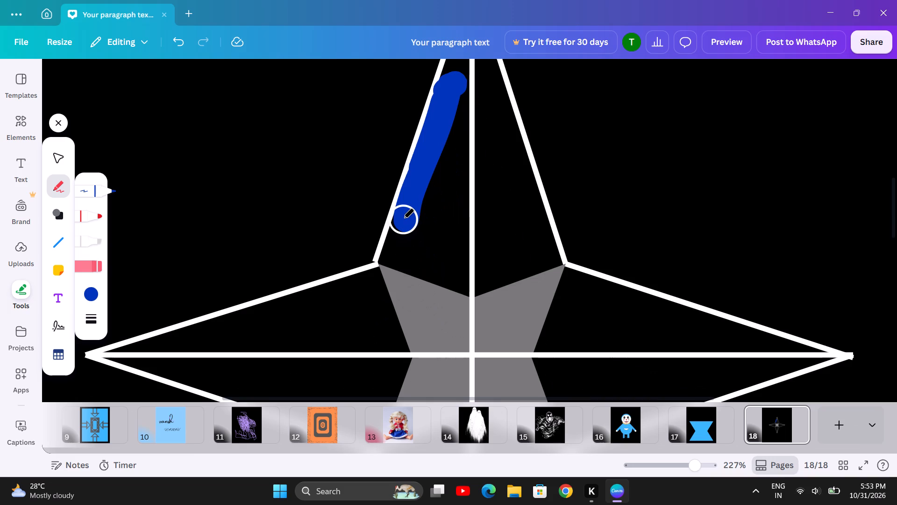
{"action": "left_click_drag", "start_coordinate": [403, 218], "coordinate": [392, 249]}
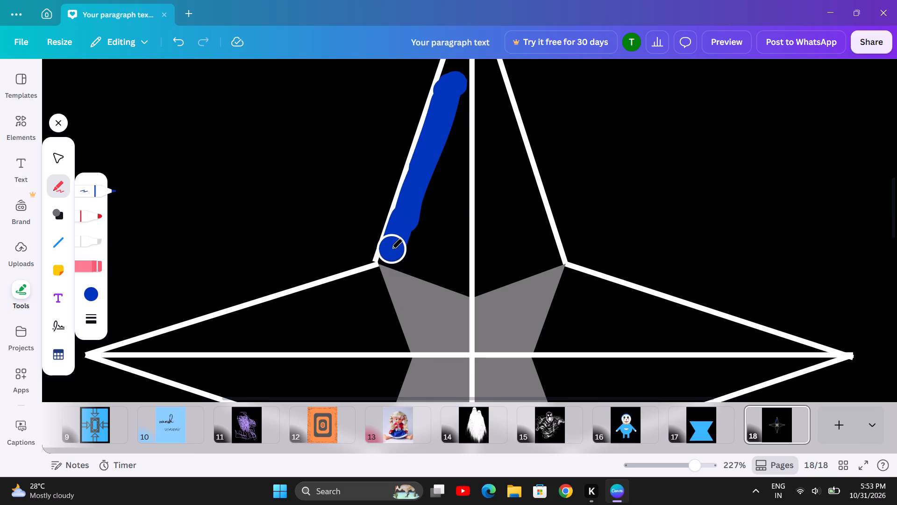
{"action": "left_click_drag", "start_coordinate": [392, 249], "coordinate": [391, 254]}
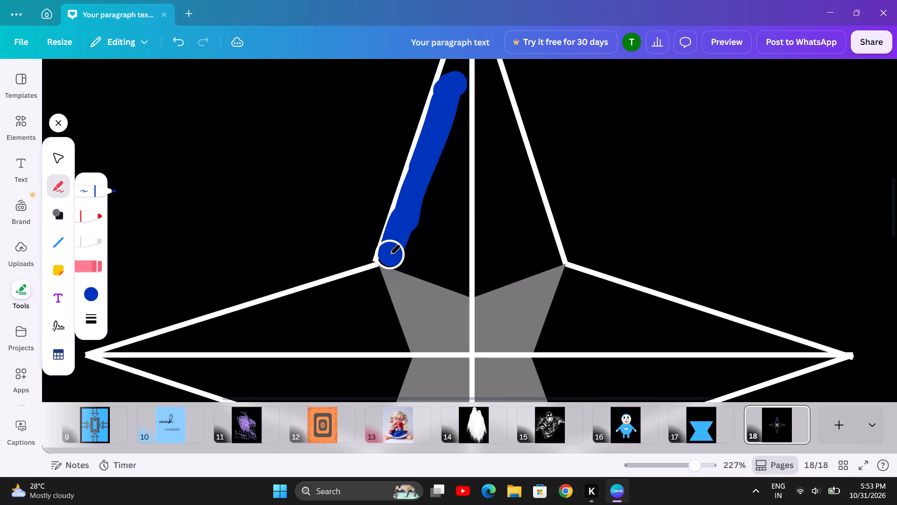
{"action": "left_click", "coordinate": [390, 254]}
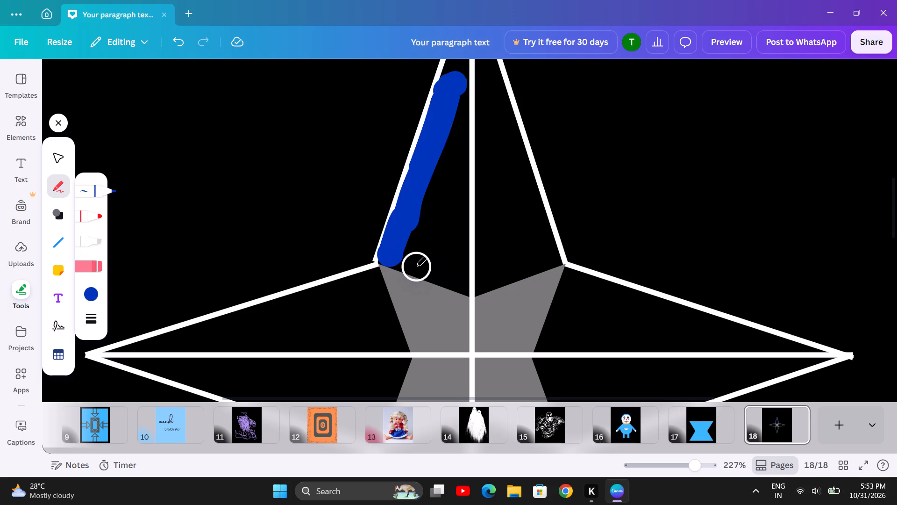
Dab blue pen paint over the lower outer corner of the upper arm's left half, starting along its base.
{"action": "left_click", "coordinate": [401, 256]}
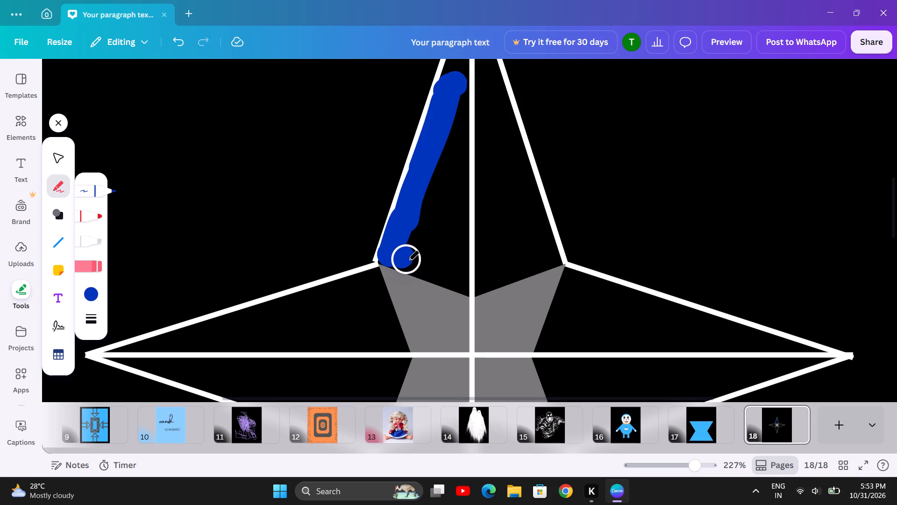
{"action": "left_click", "coordinate": [410, 261]}
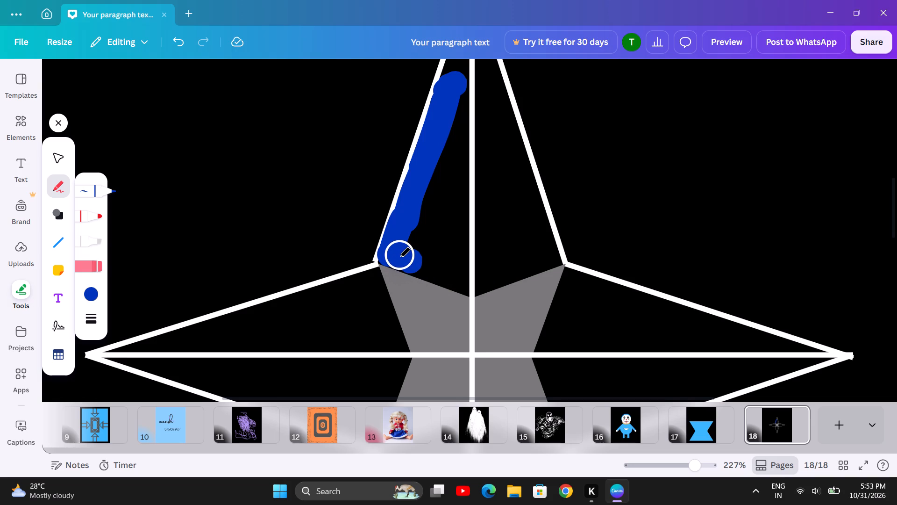
{"action": "left_click", "coordinate": [399, 257]}
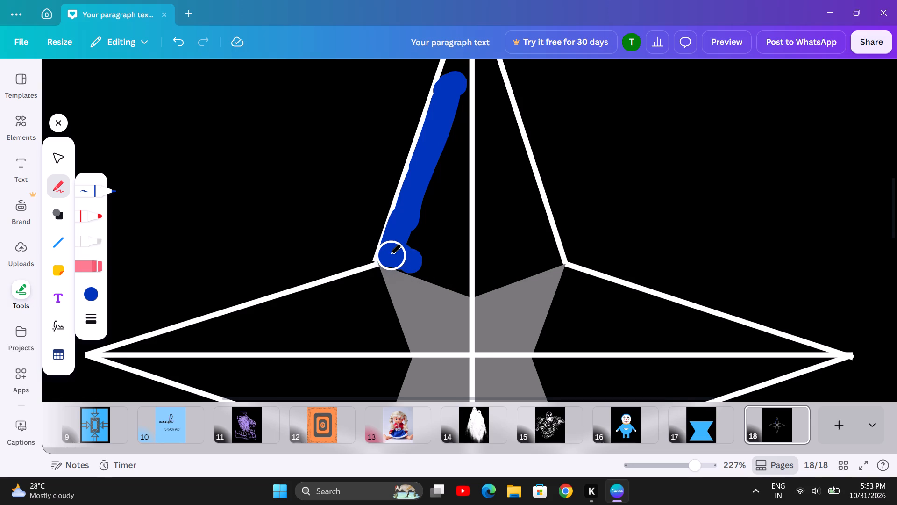
{"action": "left_click", "coordinate": [388, 255]}
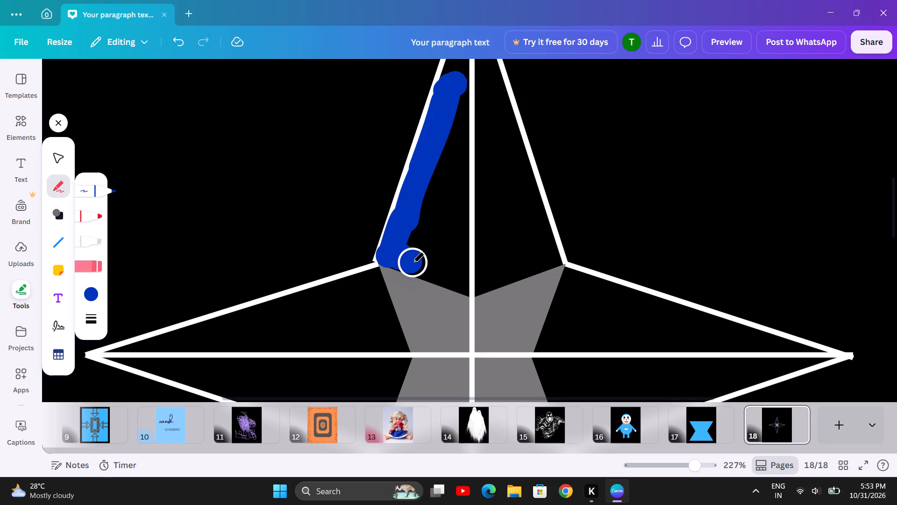
{"action": "left_click", "coordinate": [400, 260]}
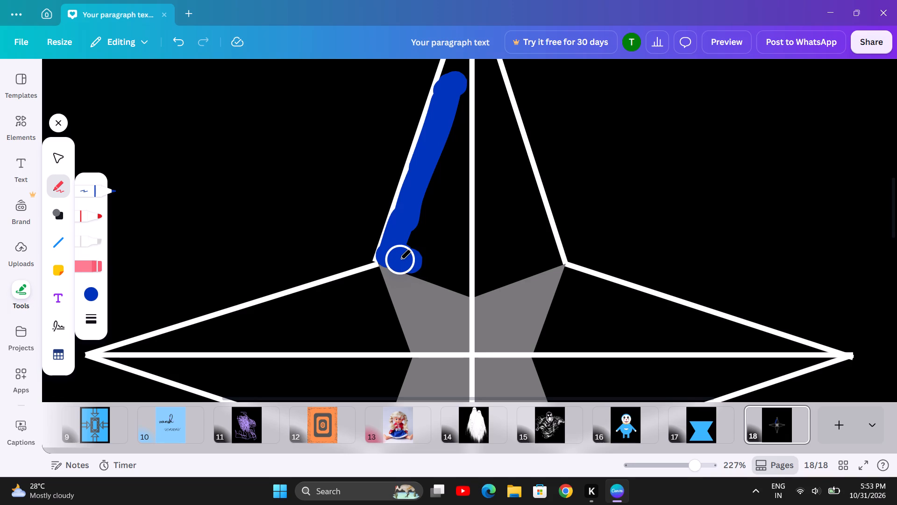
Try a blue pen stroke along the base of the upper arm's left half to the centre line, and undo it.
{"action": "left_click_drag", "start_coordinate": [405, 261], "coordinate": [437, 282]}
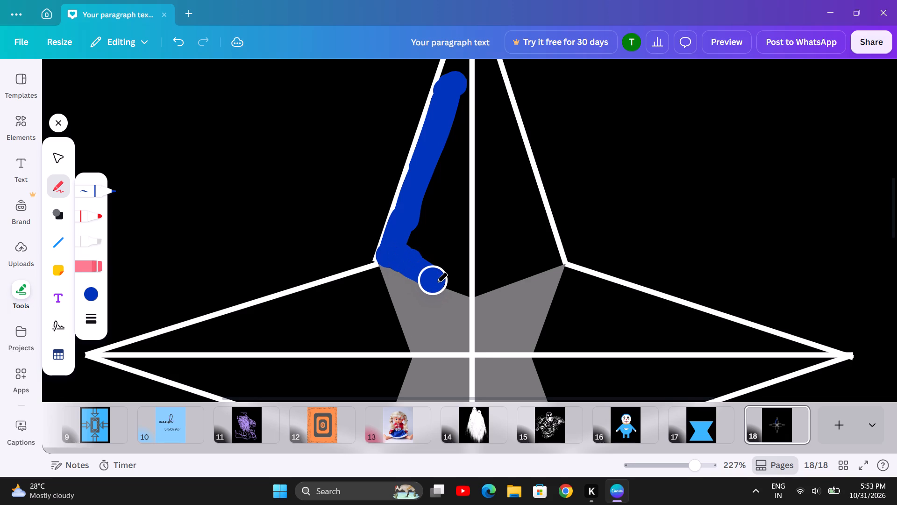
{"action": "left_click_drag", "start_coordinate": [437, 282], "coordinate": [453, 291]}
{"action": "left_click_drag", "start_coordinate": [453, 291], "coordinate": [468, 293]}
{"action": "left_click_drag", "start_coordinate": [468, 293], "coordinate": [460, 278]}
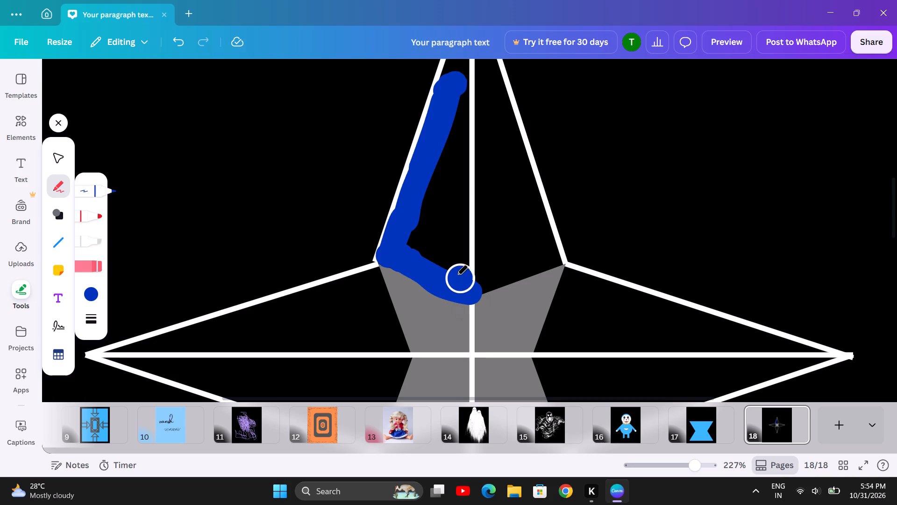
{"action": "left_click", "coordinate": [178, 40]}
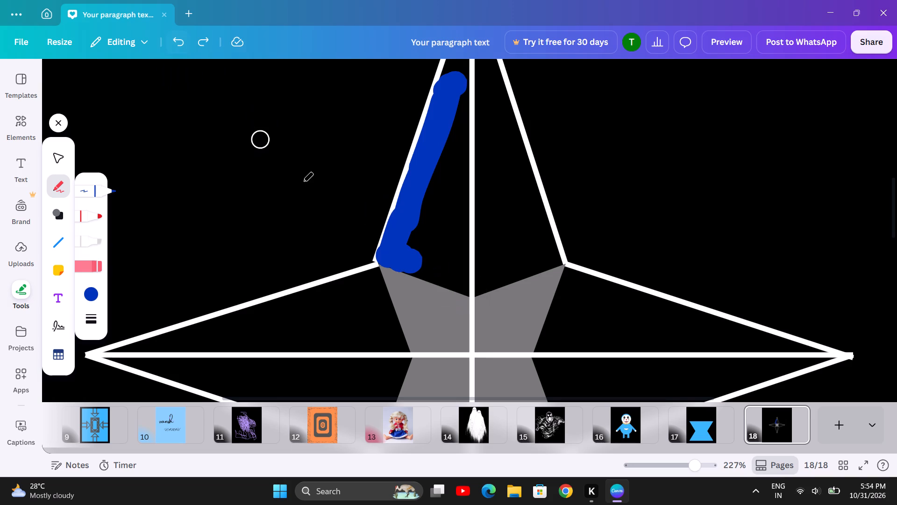
Paint the blue band along the base of the upper arm's left half, stopping at the vertical centre line.
{"action": "left_click_drag", "start_coordinate": [406, 263], "coordinate": [410, 263]}
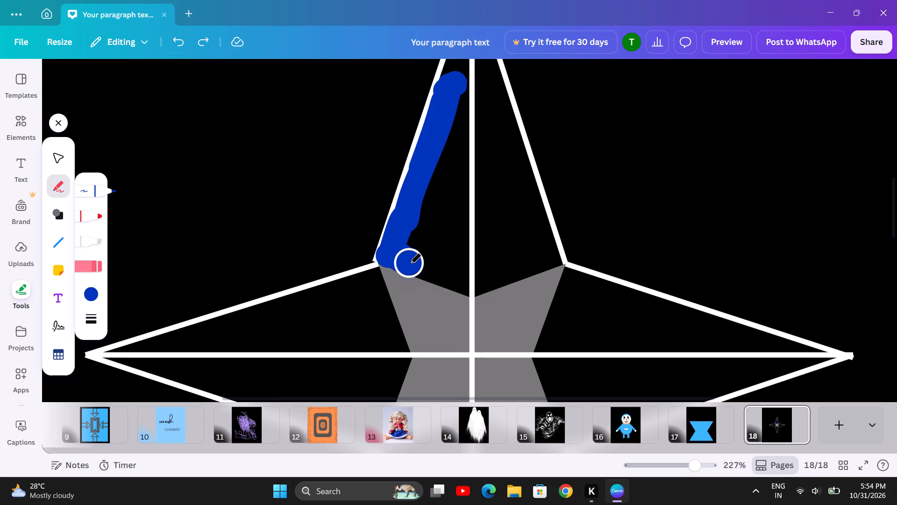
{"action": "left_click_drag", "start_coordinate": [410, 263], "coordinate": [459, 287]}
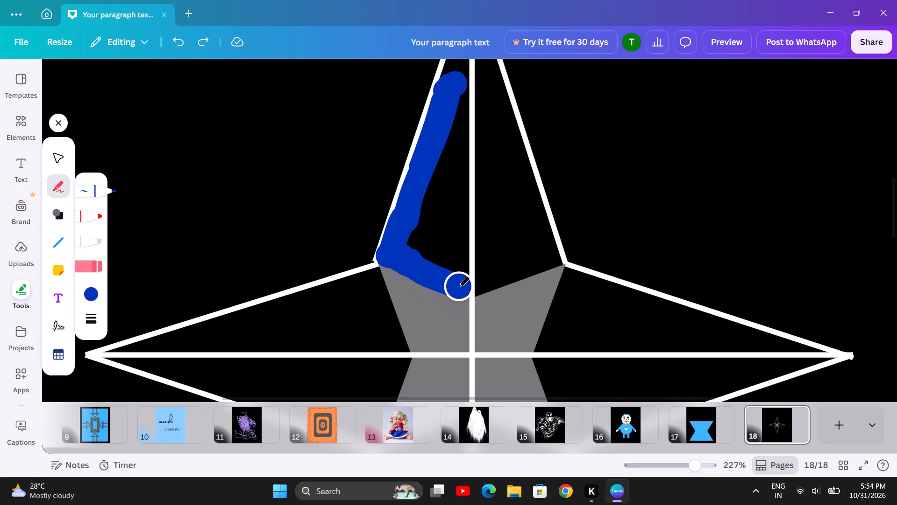
{"action": "left_click_drag", "start_coordinate": [459, 287], "coordinate": [459, 289]}
Paint a blue band beside the vertical centre line, from the arm's base up to the top of the outer-edge band.
{"action": "left_click_drag", "start_coordinate": [459, 289], "coordinate": [456, 268]}
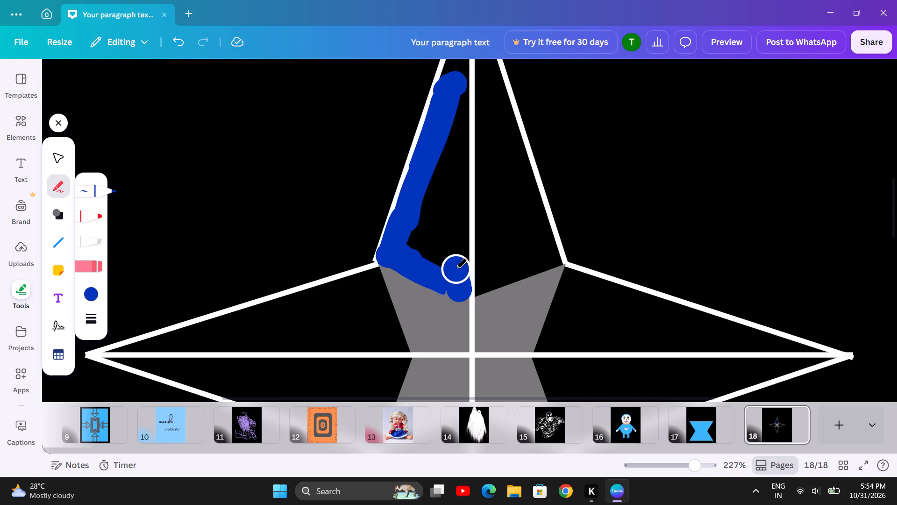
{"action": "left_click_drag", "start_coordinate": [456, 268], "coordinate": [459, 211]}
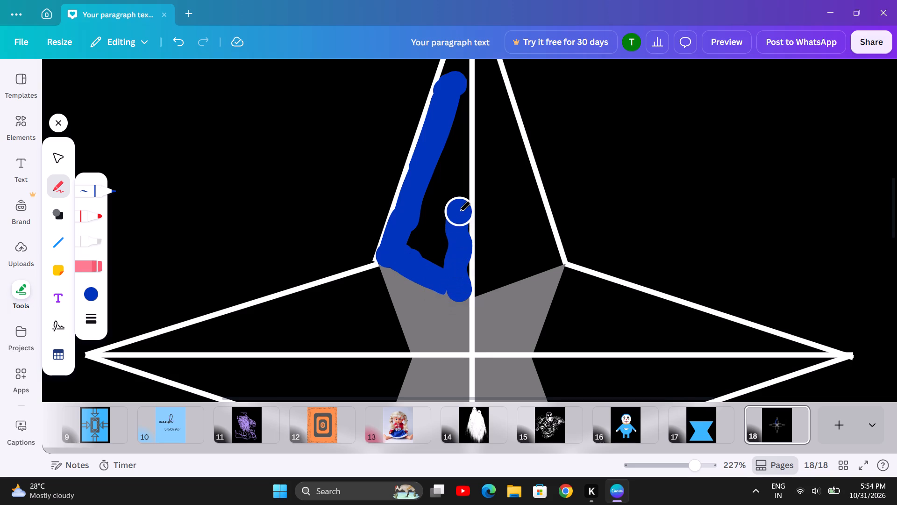
{"action": "left_click_drag", "start_coordinate": [459, 211], "coordinate": [462, 152]}
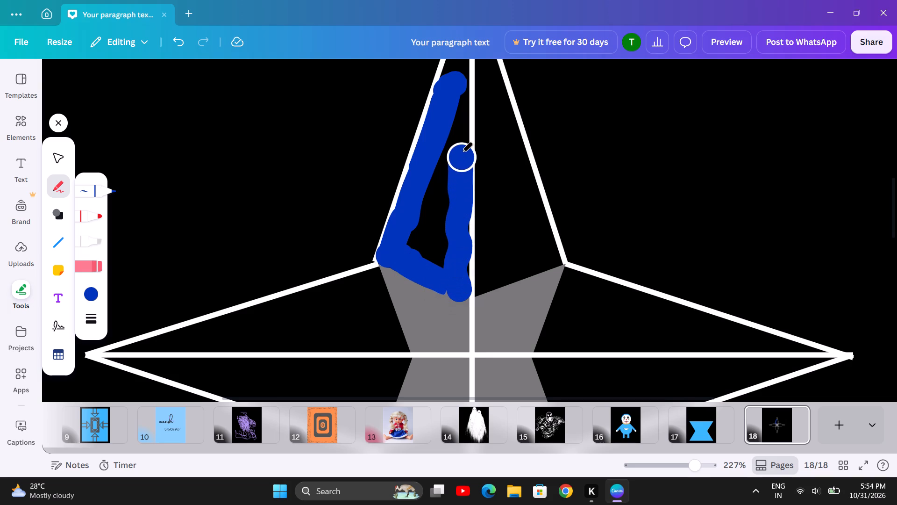
{"action": "left_click_drag", "start_coordinate": [462, 152], "coordinate": [459, 91]}
{"action": "left_click_drag", "start_coordinate": [459, 102], "coordinate": [460, 113]}
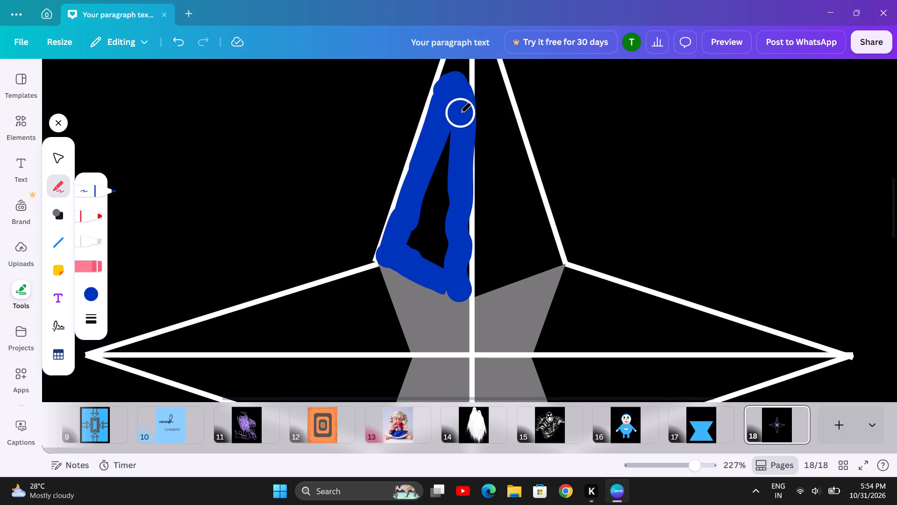
Fill the black gap enclosed by the blue bands in the upper arm's left half with blue pen strokes.
{"action": "left_click_drag", "start_coordinate": [460, 113], "coordinate": [438, 253]}
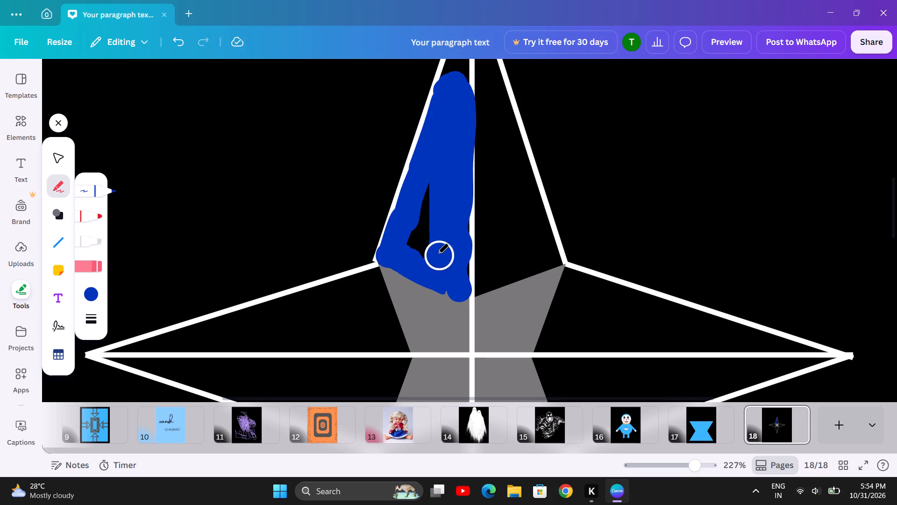
{"action": "left_click_drag", "start_coordinate": [438, 253], "coordinate": [433, 242]}
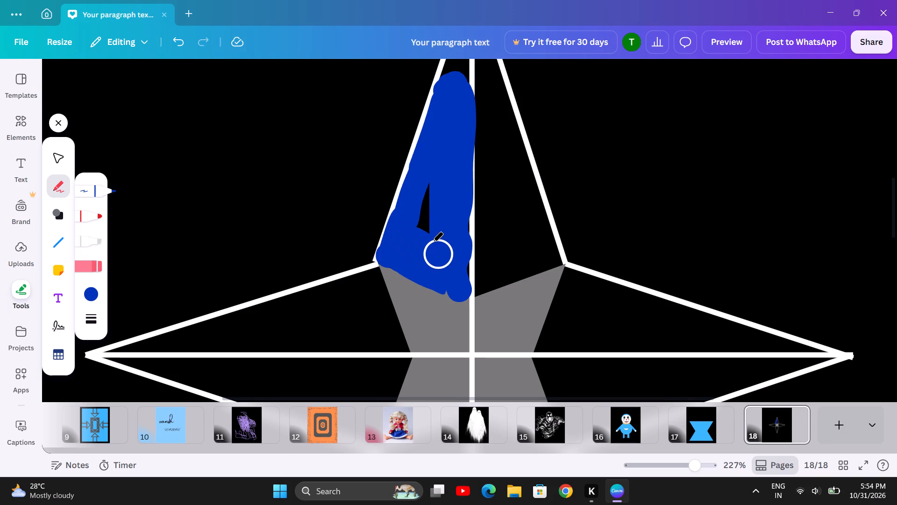
{"action": "left_click_drag", "start_coordinate": [433, 242], "coordinate": [431, 198]}
Dab blue pen paint above the filled area, extending it towards the upper arm's tip between the outer edge and centre line.
{"action": "scroll", "coordinate": [431, 198], "scroll_direction": "up", "scroll_amount": 1}
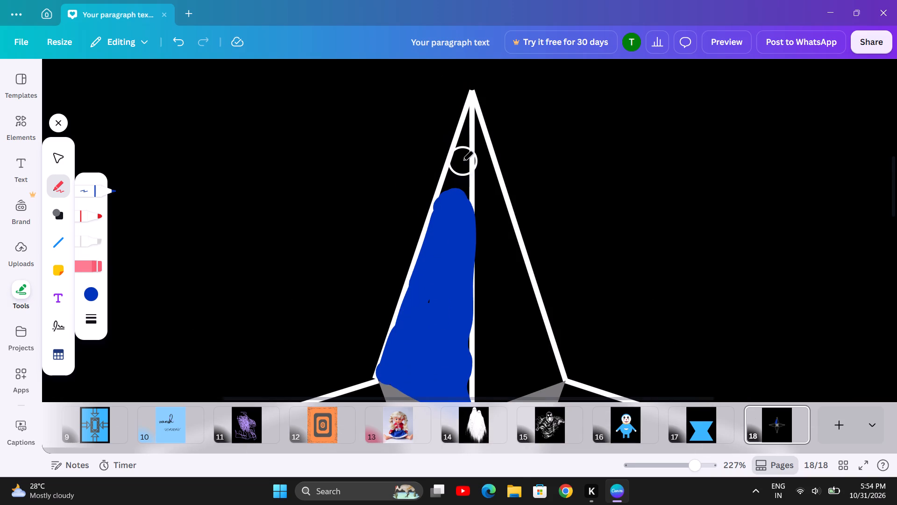
{"action": "left_click", "coordinate": [458, 167]}
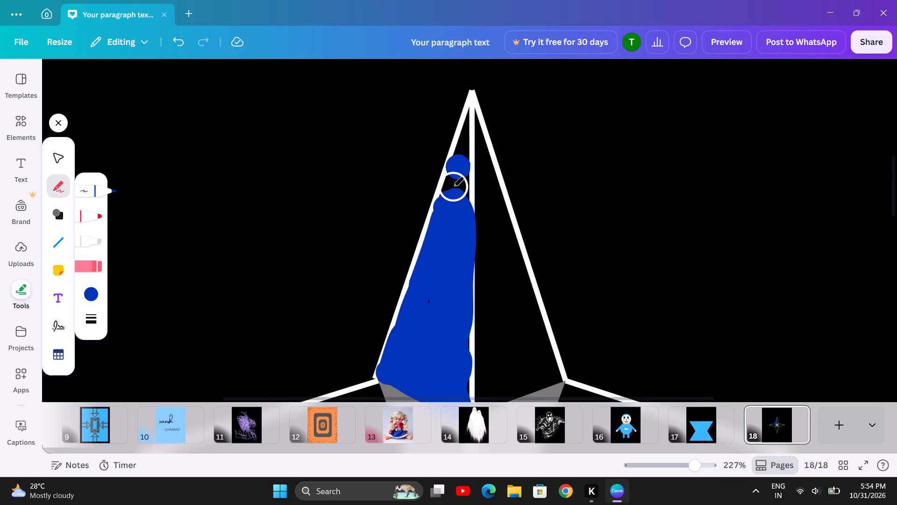
{"action": "left_click", "coordinate": [453, 187]}
{"action": "left_click", "coordinate": [448, 200]}
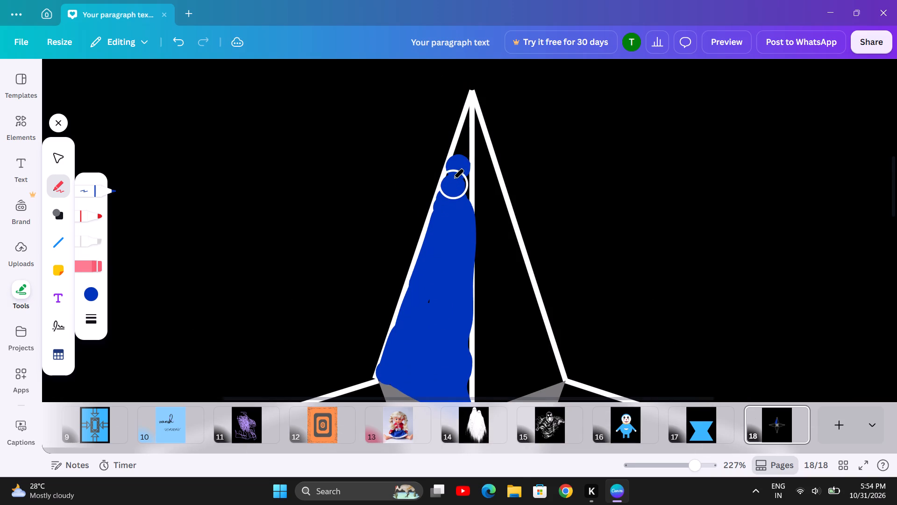
{"action": "left_click", "coordinate": [457, 178]}
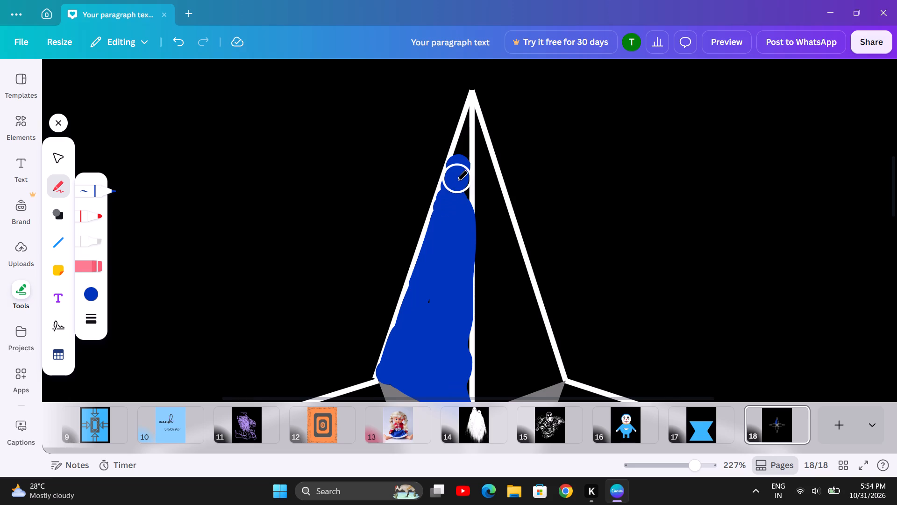
{"action": "left_click", "coordinate": [459, 193]}
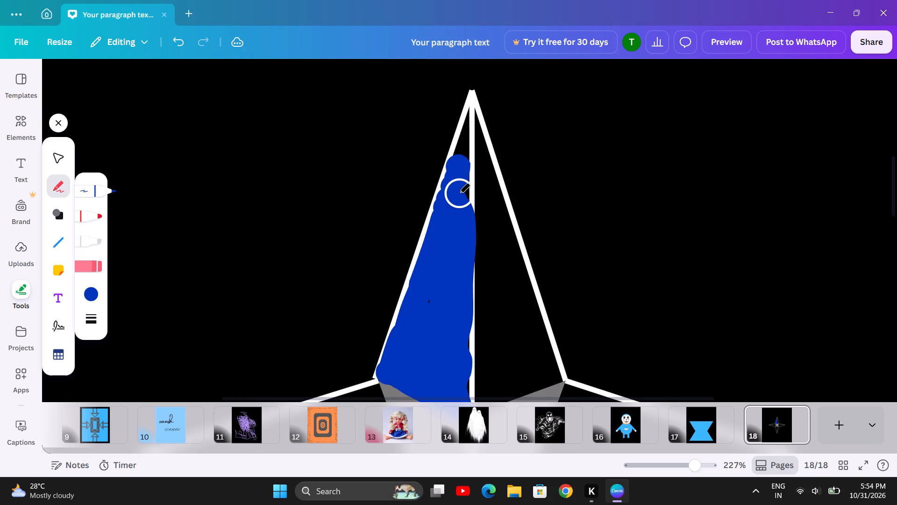
{"action": "left_click", "coordinate": [459, 193]}
Set the pen weight to 4 and fill the narrow tip of the upper arm's left half with blue.
{"action": "left_click", "coordinate": [89, 319]}
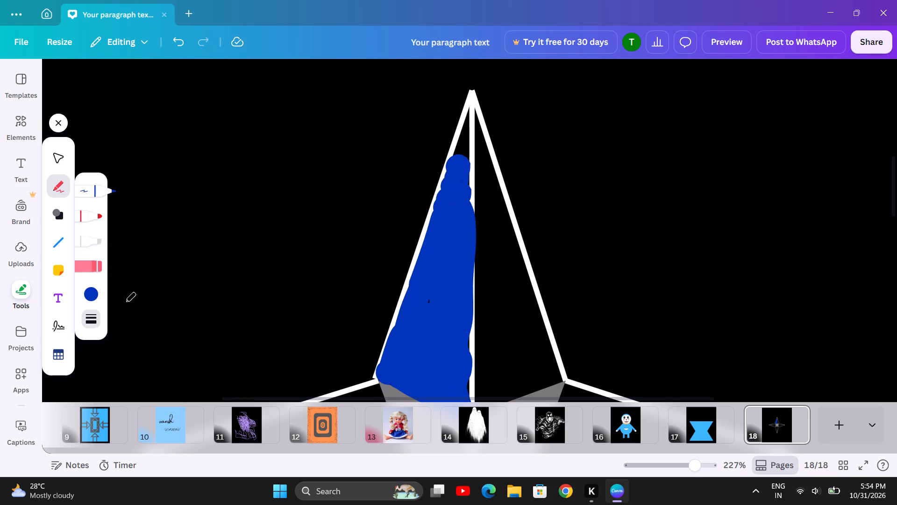
{"action": "left_click_drag", "start_coordinate": [146, 337], "coordinate": [142, 337]}
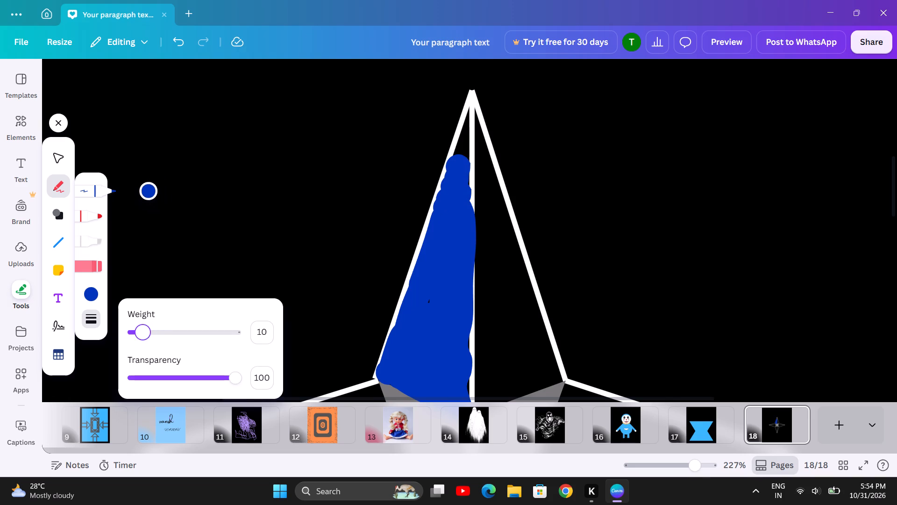
{"action": "left_click_drag", "start_coordinate": [142, 337], "coordinate": [135, 336]}
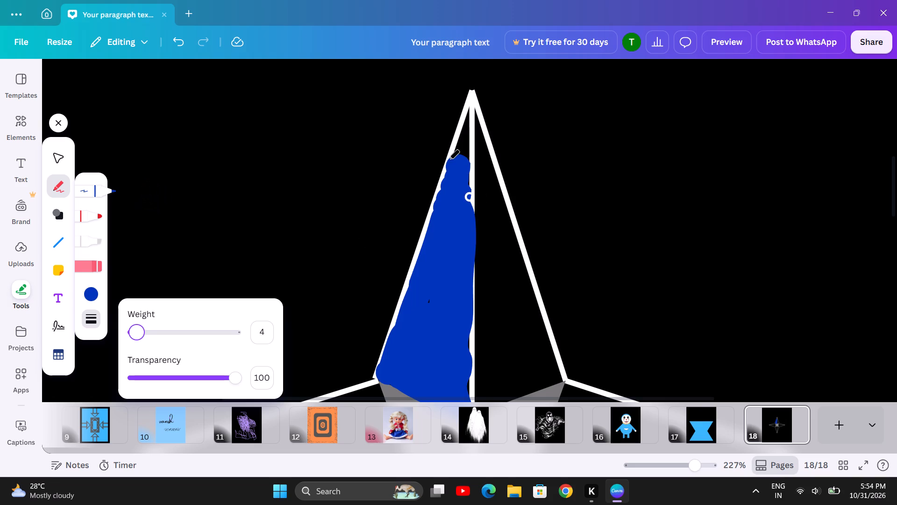
{"action": "left_click_drag", "start_coordinate": [454, 156], "coordinate": [456, 151]}
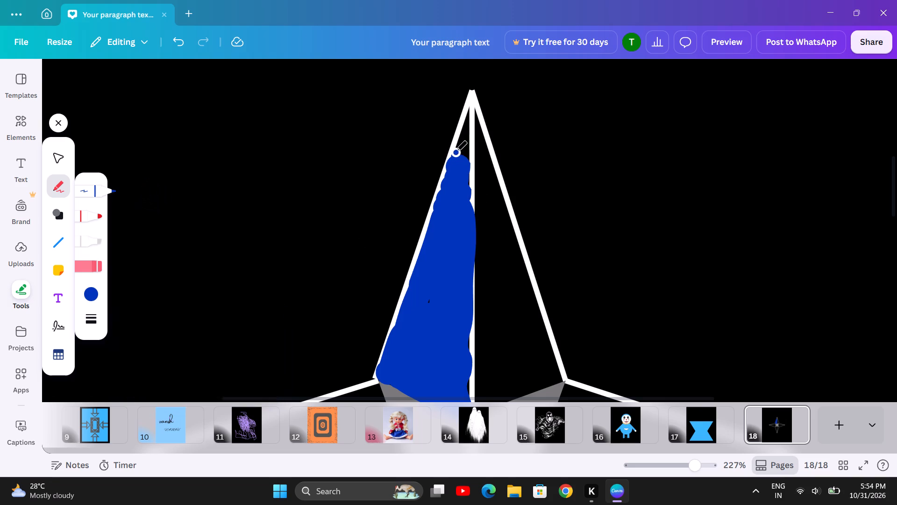
{"action": "left_click_drag", "start_coordinate": [456, 151], "coordinate": [466, 118]}
{"action": "left_click_drag", "start_coordinate": [466, 118], "coordinate": [469, 104]}
{"action": "left_click_drag", "start_coordinate": [469, 121], "coordinate": [470, 141]}
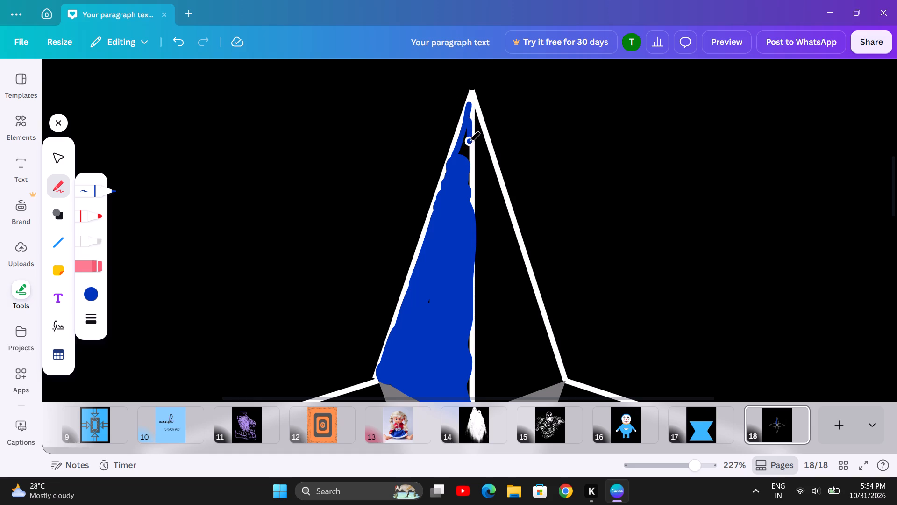
{"action": "left_click_drag", "start_coordinate": [470, 141], "coordinate": [464, 156]}
{"action": "left_click_drag", "start_coordinate": [464, 156], "coordinate": [467, 132]}
{"action": "left_click_drag", "start_coordinate": [467, 132], "coordinate": [463, 156]}
Paint over the small black speck left in the middle of the upper arm's blue fill.
{"action": "left_click_drag", "start_coordinate": [463, 156], "coordinate": [435, 256]}
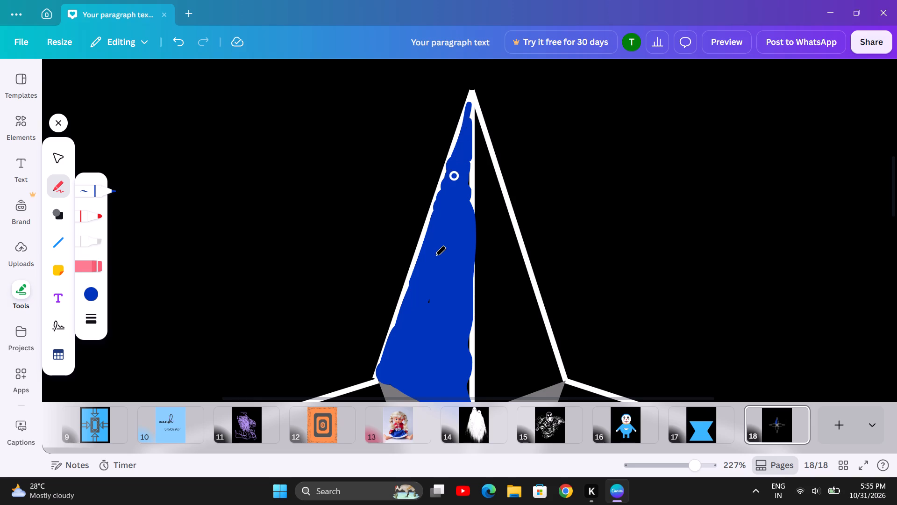
{"action": "left_click_drag", "start_coordinate": [435, 256], "coordinate": [427, 333]}
Open the page's layer order and examine which layers hold the star's white outline lines.
{"action": "left_click", "coordinate": [55, 214]}
{"action": "left_click", "coordinate": [444, 244]}
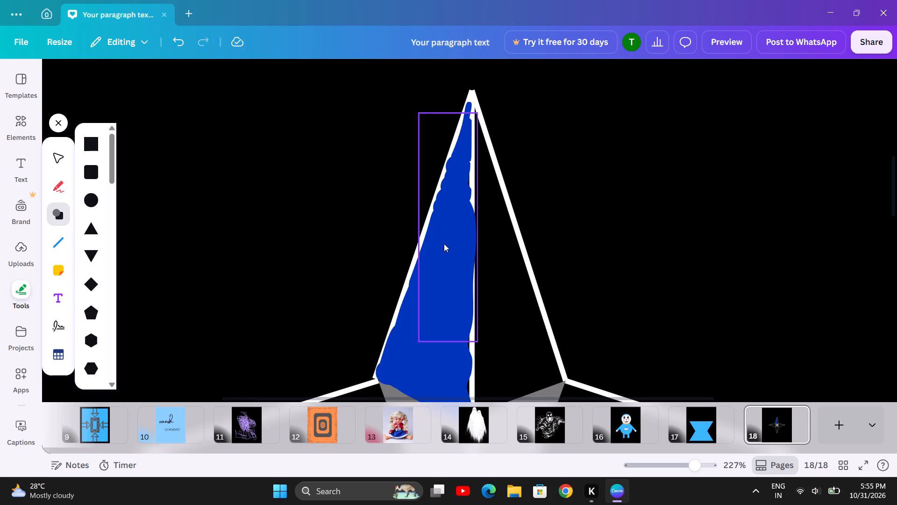
{"action": "left_click", "coordinate": [513, 72]}
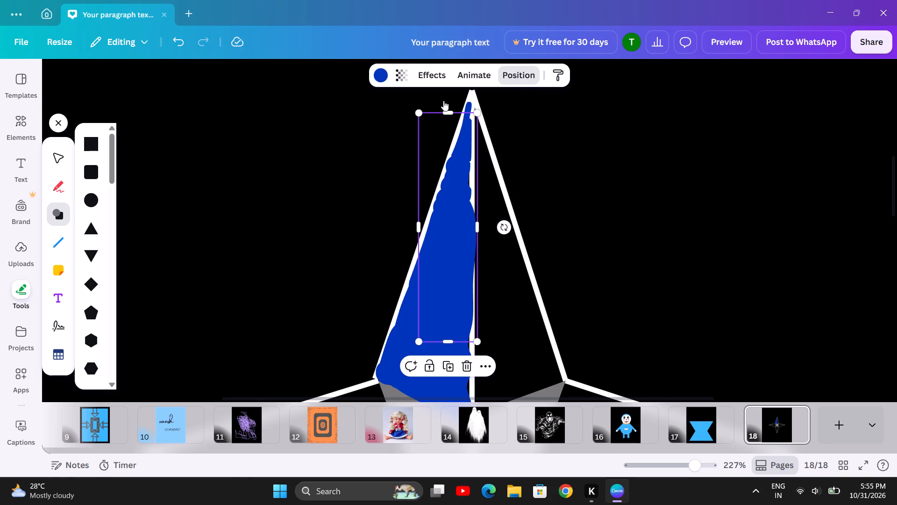
{"action": "scroll", "coordinate": [149, 192], "scroll_direction": "down", "scroll_amount": 2}
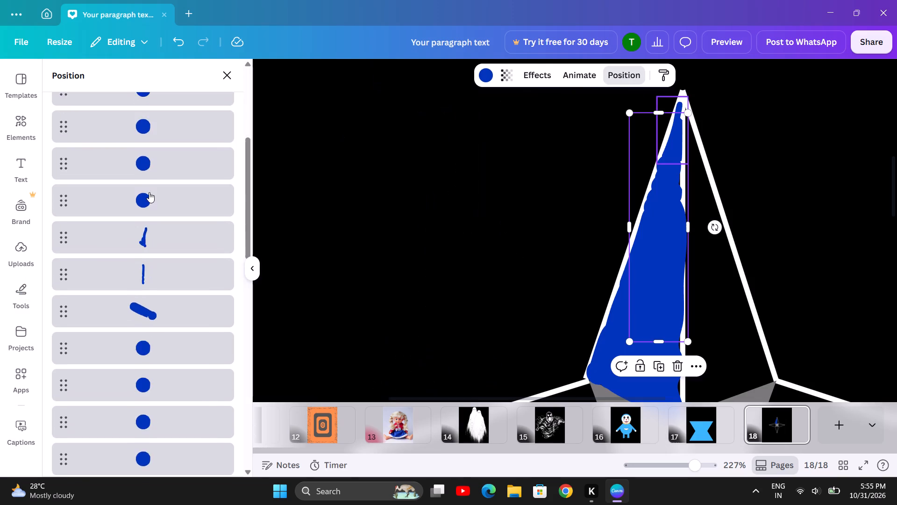
{"action": "scroll", "coordinate": [149, 192], "scroll_direction": "down", "scroll_amount": 5}
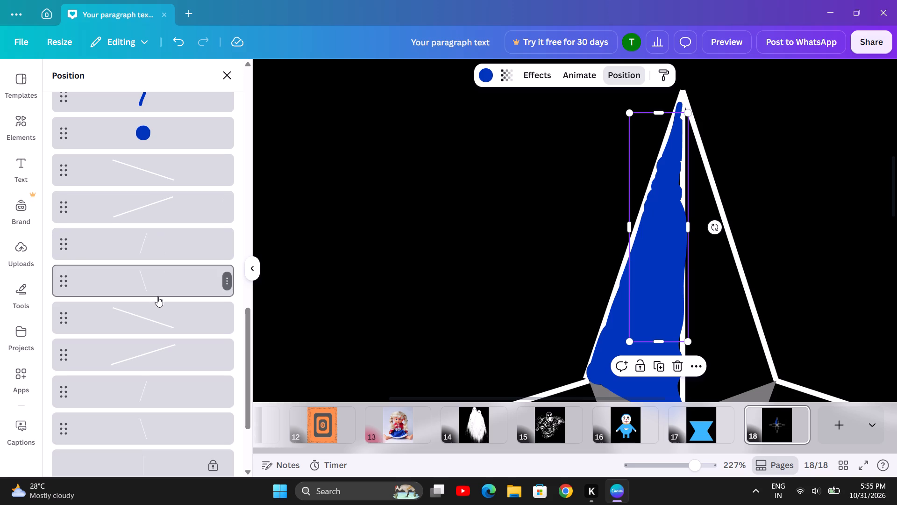
{"action": "left_click", "coordinate": [154, 310]}
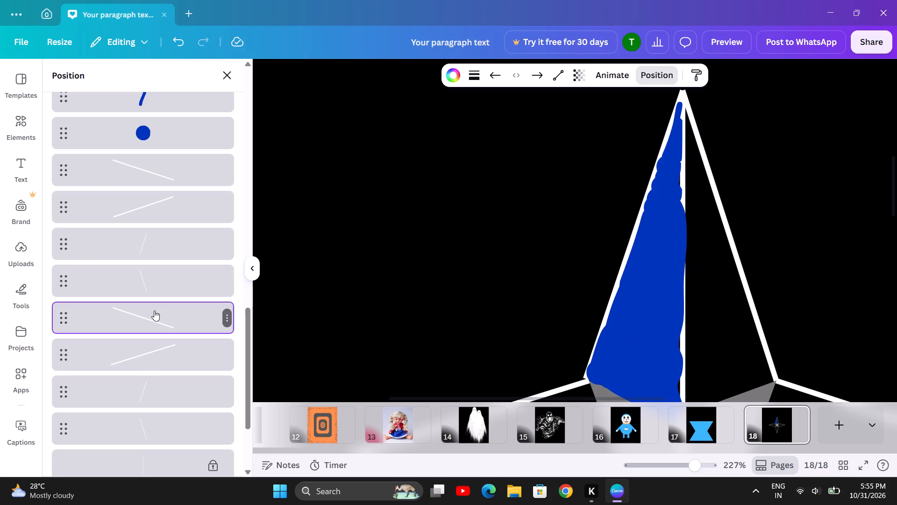
{"action": "left_click", "coordinate": [152, 170]}
{"action": "left_click", "coordinate": [157, 201]}
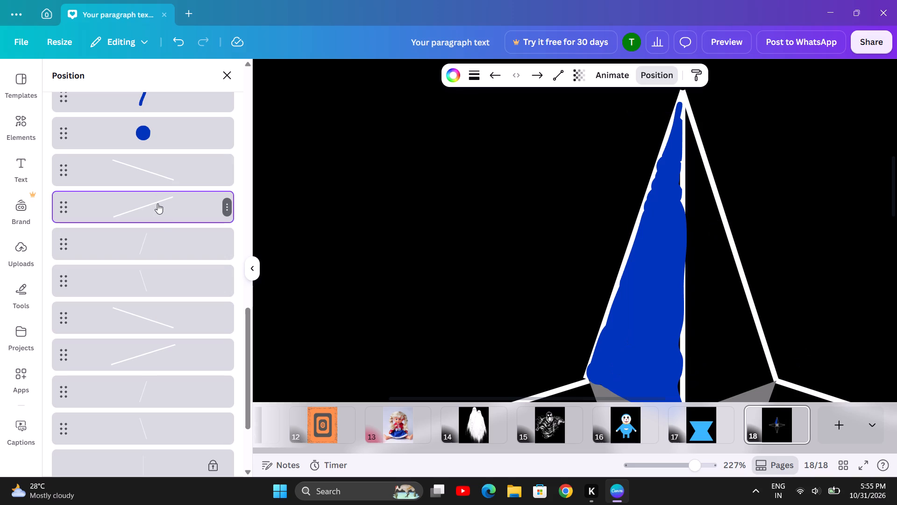
{"action": "left_click", "coordinate": [157, 235]}
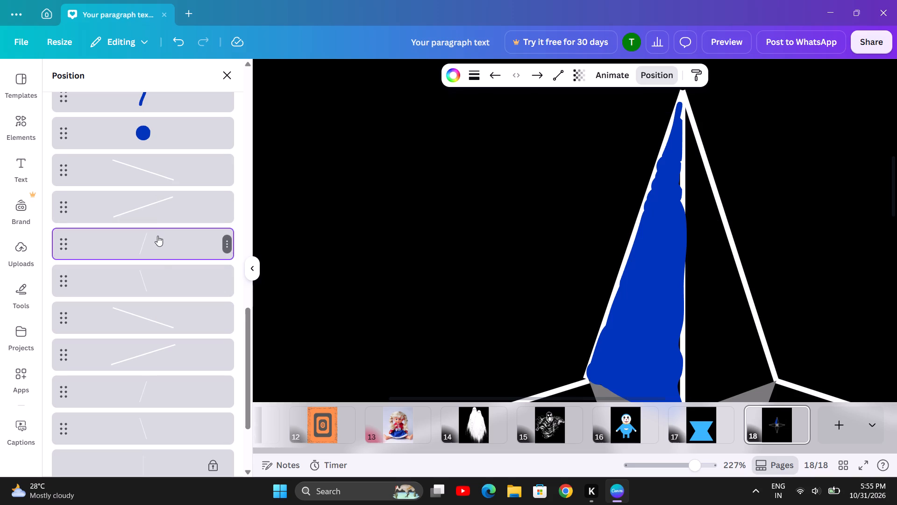
{"action": "left_click", "coordinate": [158, 274]}
{"action": "left_click", "coordinate": [159, 302]}
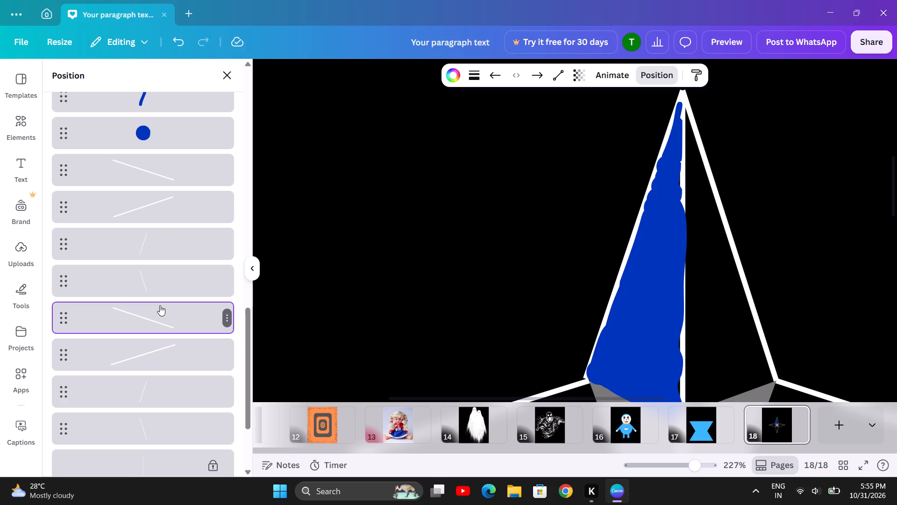
{"action": "left_click", "coordinate": [162, 351]}
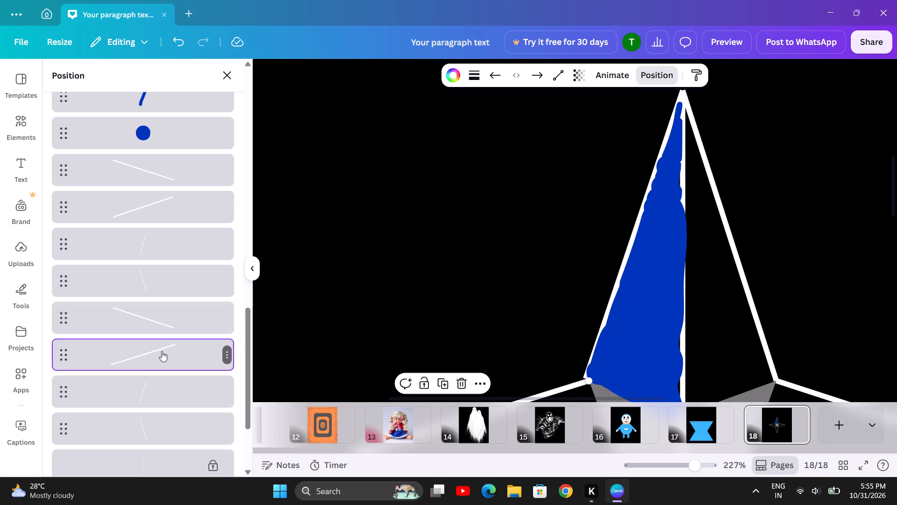
Raise the upper arm's left outer line in the layer order, placing it among the blue stroke layers.
{"action": "scroll", "coordinate": [162, 335], "scroll_direction": "down", "scroll_amount": 1}
{"action": "left_click", "coordinate": [161, 278]}
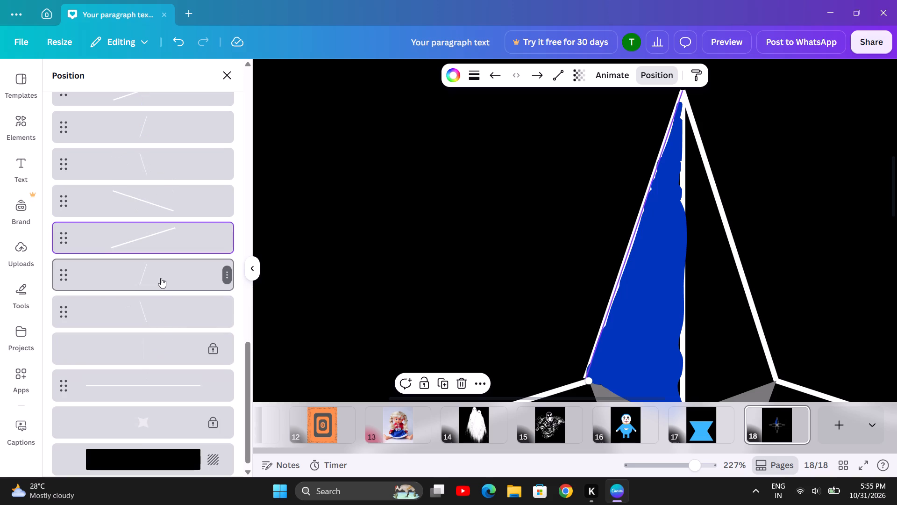
{"action": "left_click_drag", "start_coordinate": [161, 278], "coordinate": [161, 276]}
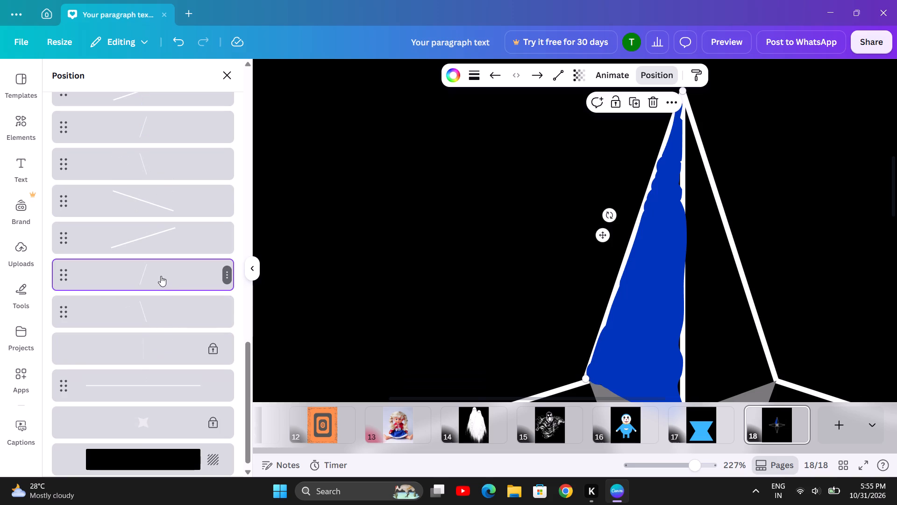
{"action": "left_click_drag", "start_coordinate": [161, 276], "coordinate": [164, 116]}
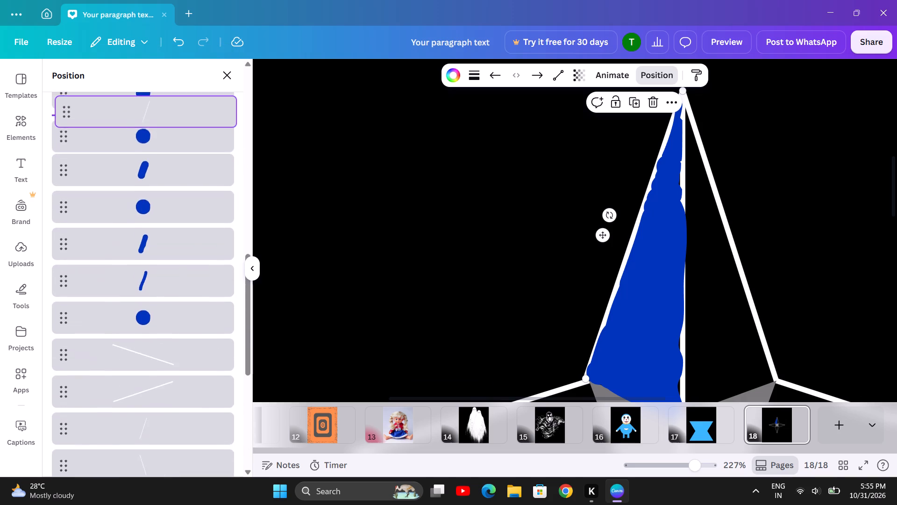
{"action": "left_click_drag", "start_coordinate": [164, 116], "coordinate": [165, 88]}
{"action": "middle_click", "coordinate": [164, 116]}
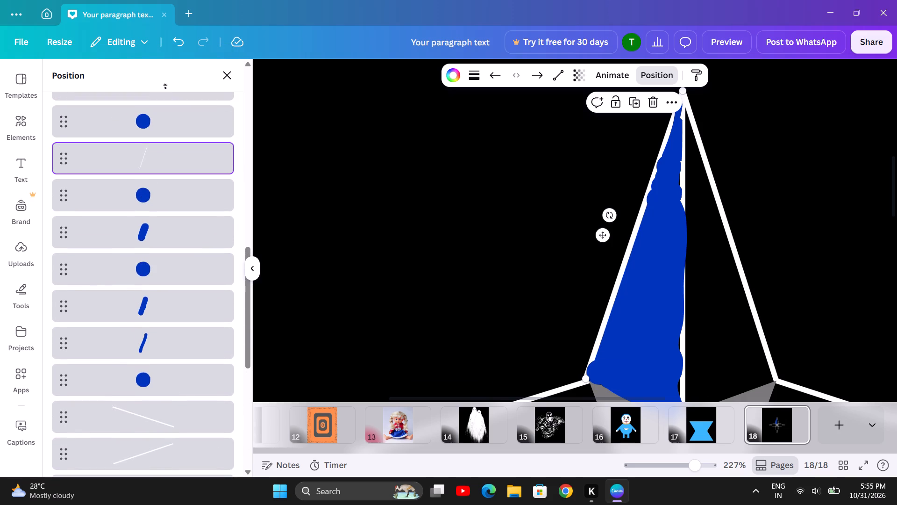
{"action": "left_click_drag", "start_coordinate": [165, 88], "coordinate": [166, 85]}
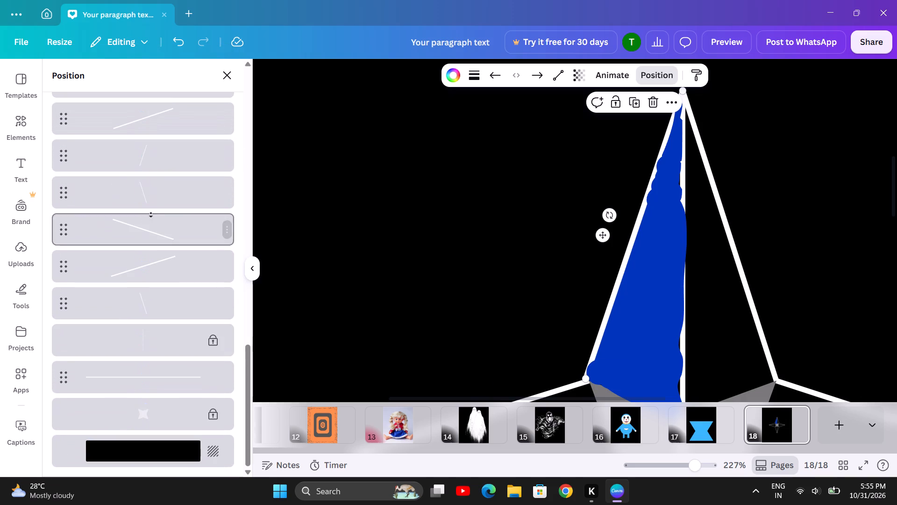
Bring the upper arm's left outer line to the top of the layer order, above all the blue strokes.
{"action": "left_click_drag", "start_coordinate": [151, 137], "coordinate": [151, 162]}
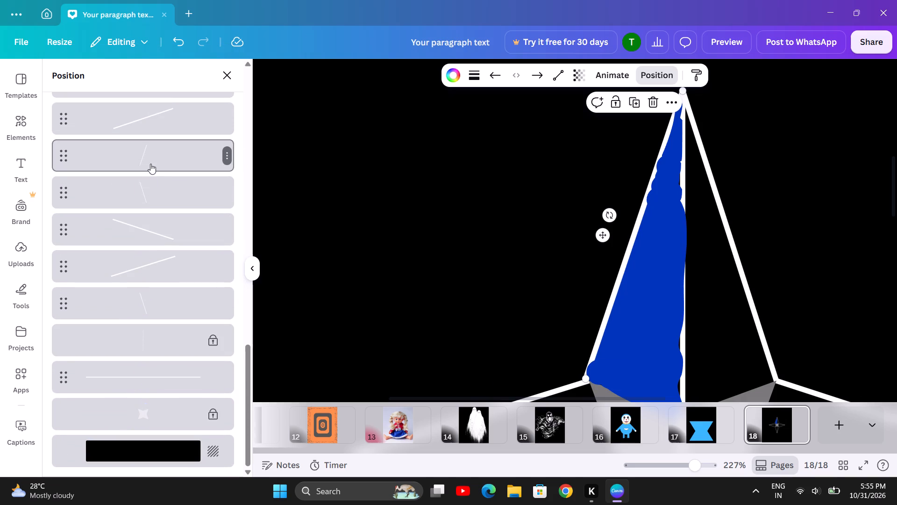
{"action": "scroll", "coordinate": [147, 192], "scroll_direction": "up", "scroll_amount": 2}
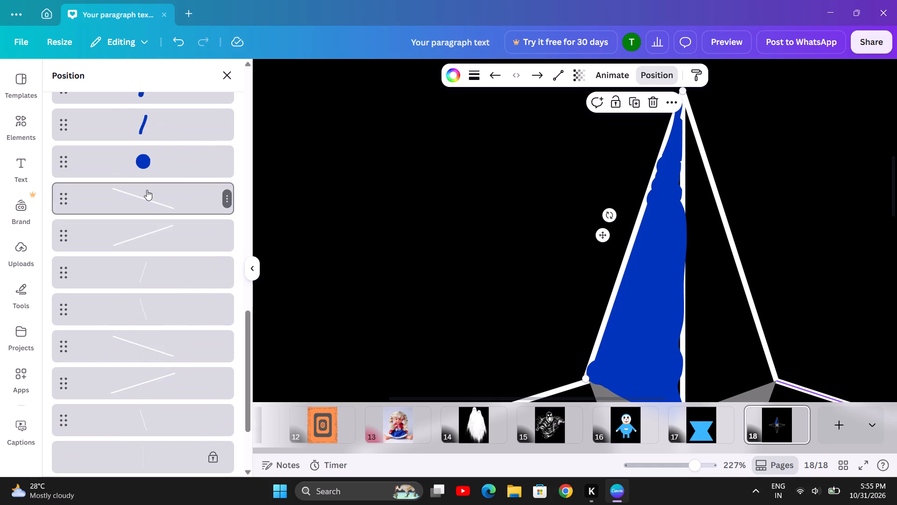
{"action": "scroll", "coordinate": [147, 190], "scroll_direction": "up", "scroll_amount": 3}
{"action": "scroll", "coordinate": [101, 254], "scroll_direction": "down", "scroll_amount": 2}
{"action": "scroll", "coordinate": [149, 349], "scroll_direction": "up", "scroll_amount": 3}
{"action": "scroll", "coordinate": [150, 348], "scroll_direction": "down", "scroll_amount": 3}
{"action": "scroll", "coordinate": [150, 348], "scroll_direction": "up", "scroll_amount": 3}
{"action": "scroll", "coordinate": [150, 347], "scroll_direction": "down", "scroll_amount": 1}
{"action": "left_click_drag", "start_coordinate": [248, 357], "coordinate": [250, 326]}
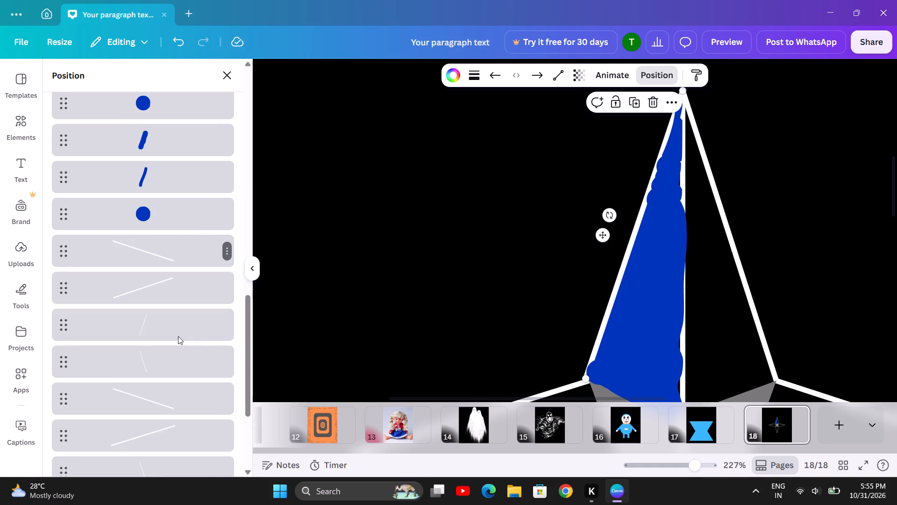
{"action": "scroll", "coordinate": [150, 232], "scroll_direction": "up", "scroll_amount": 3}
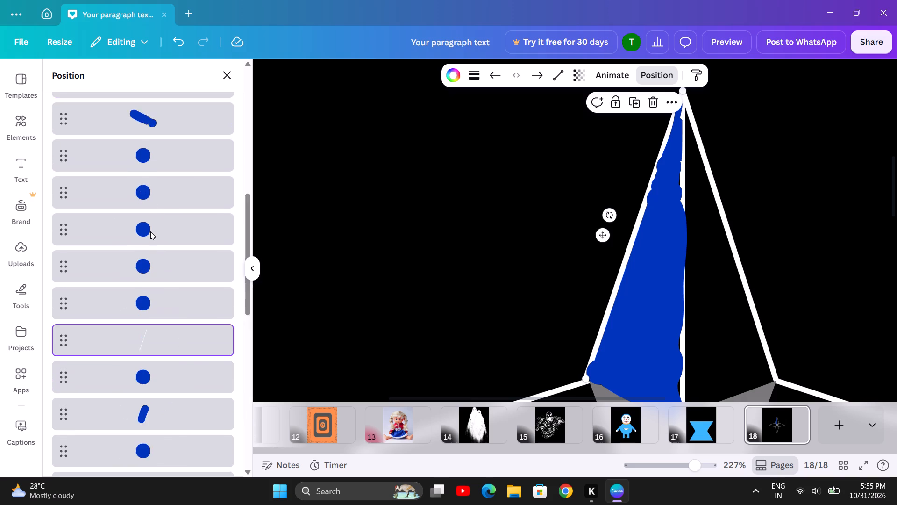
{"action": "scroll", "coordinate": [150, 231], "scroll_direction": "up", "scroll_amount": 1}
{"action": "scroll", "coordinate": [144, 273], "scroll_direction": "down", "scroll_amount": 2}
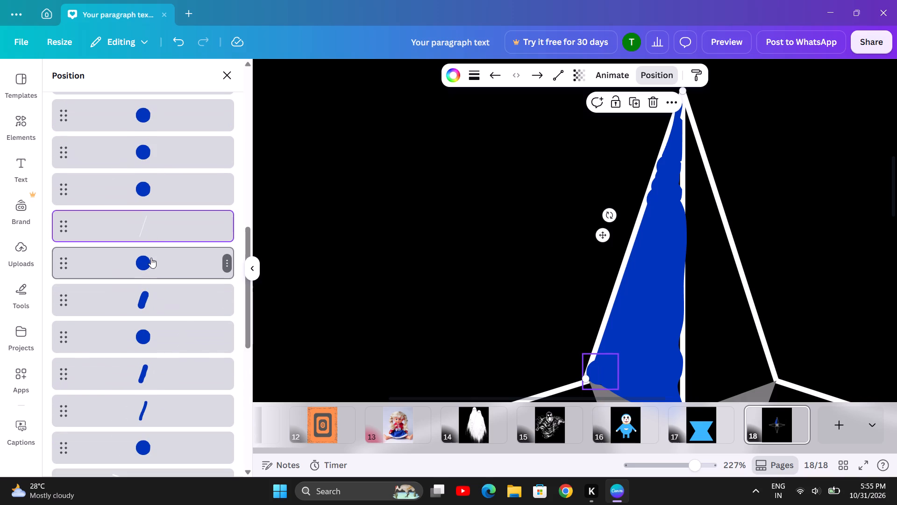
{"action": "left_click_drag", "start_coordinate": [163, 230], "coordinate": [166, 161]}
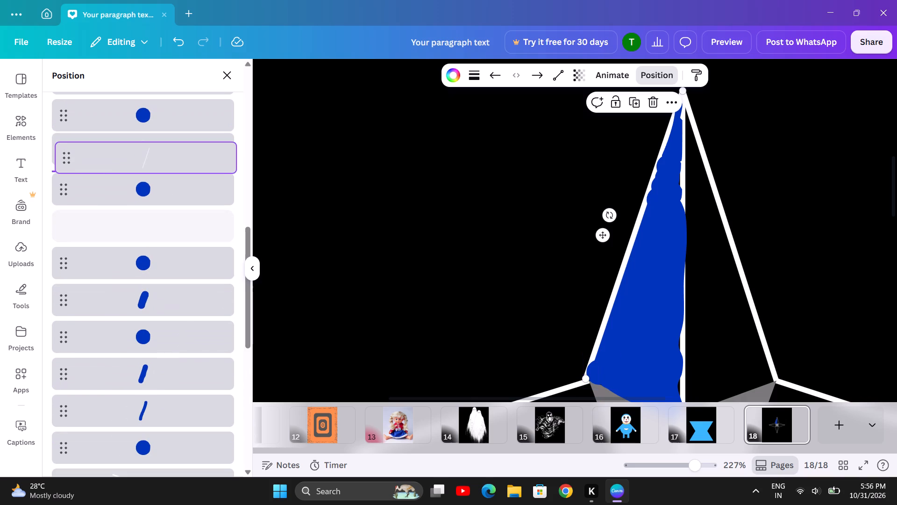
{"action": "left_click_drag", "start_coordinate": [166, 161], "coordinate": [169, 61]}
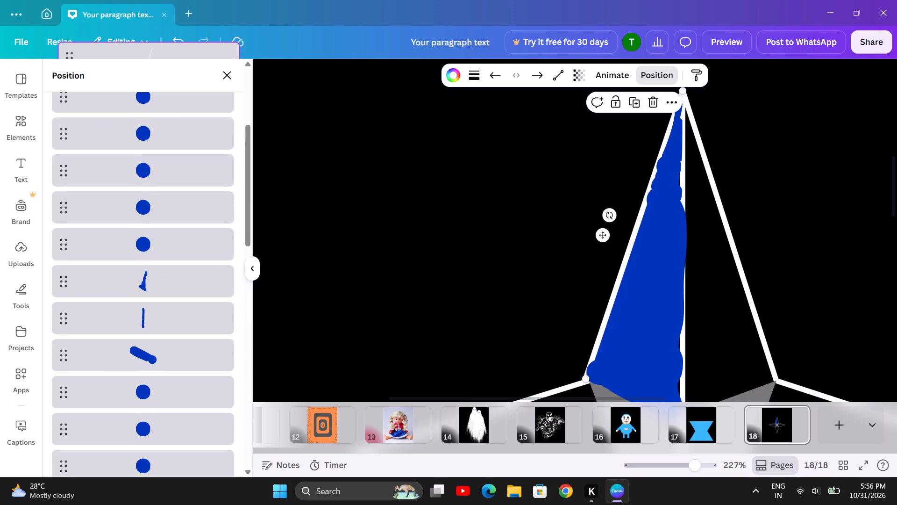
{"action": "left_click_drag", "start_coordinate": [169, 61], "coordinate": [174, 169]}
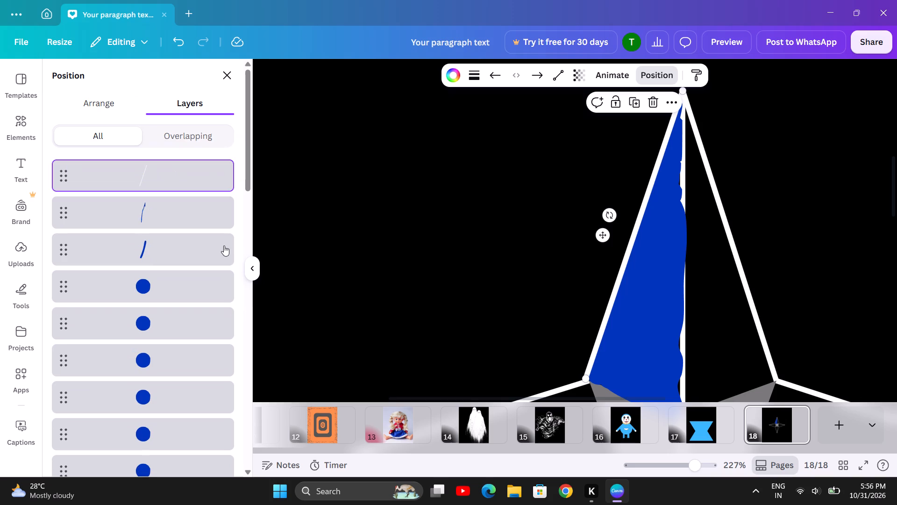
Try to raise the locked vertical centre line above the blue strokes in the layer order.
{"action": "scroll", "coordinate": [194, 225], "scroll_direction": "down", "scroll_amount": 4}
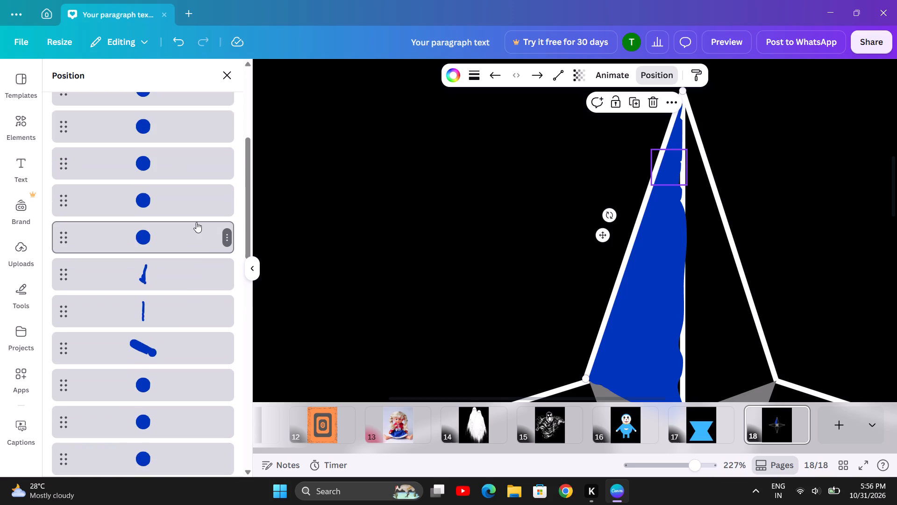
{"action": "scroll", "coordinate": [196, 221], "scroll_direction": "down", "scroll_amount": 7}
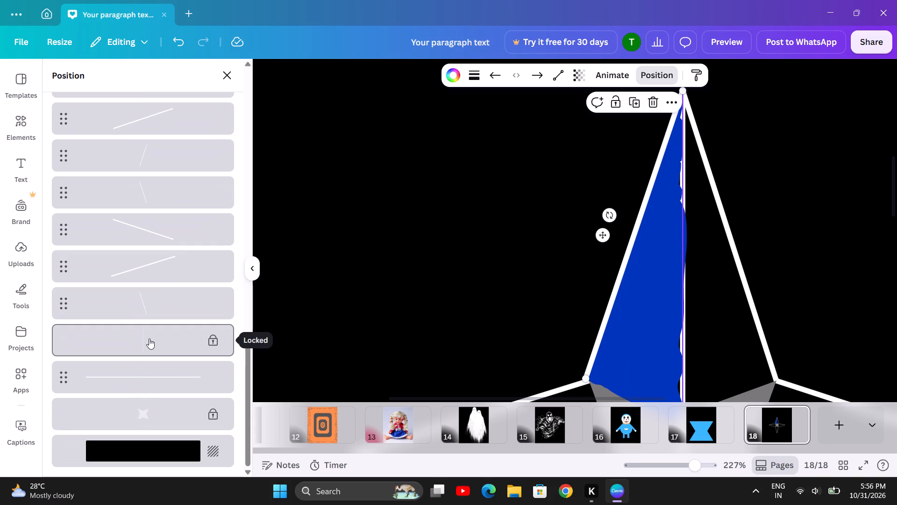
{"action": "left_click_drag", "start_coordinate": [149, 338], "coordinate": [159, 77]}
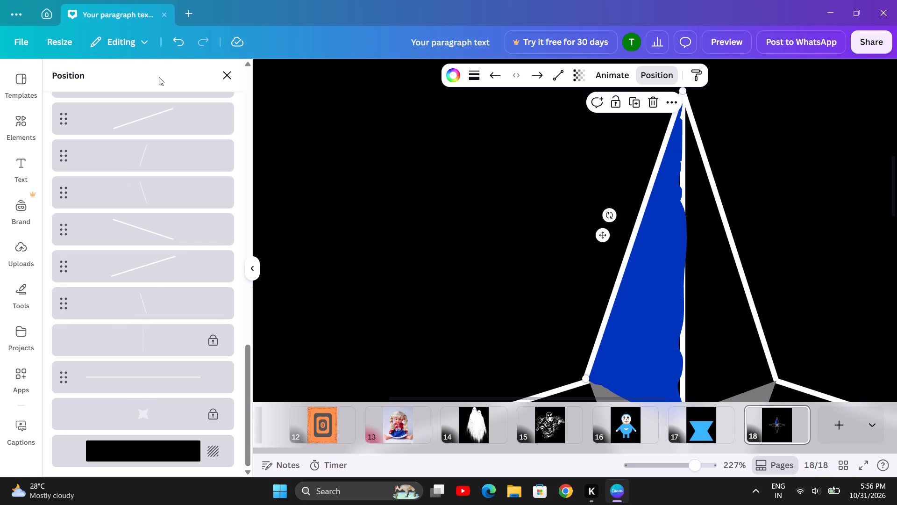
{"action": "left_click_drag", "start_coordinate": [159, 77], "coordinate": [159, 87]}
Bring the star's horizontal line to the top of the layer order.
{"action": "left_click_drag", "start_coordinate": [187, 372], "coordinate": [187, 363]}
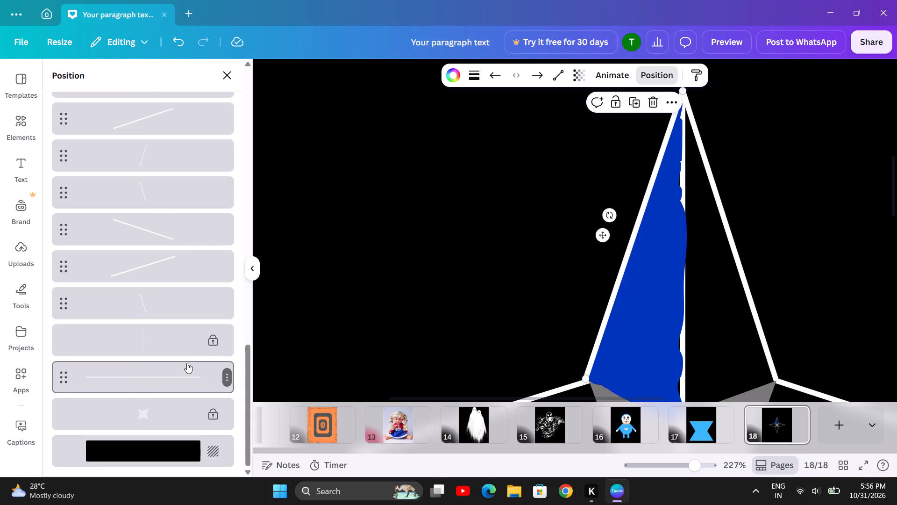
{"action": "left_click_drag", "start_coordinate": [187, 363], "coordinate": [199, 50]}
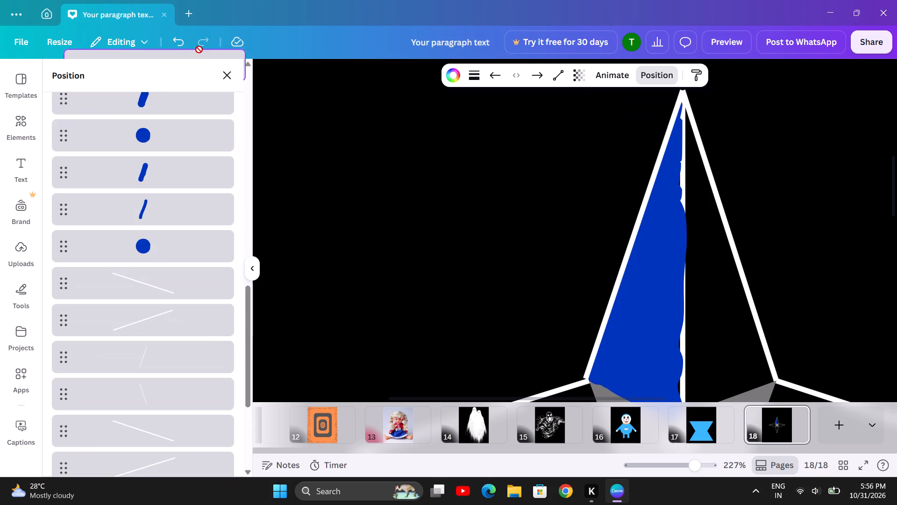
{"action": "left_click_drag", "start_coordinate": [199, 50], "coordinate": [204, 155]}
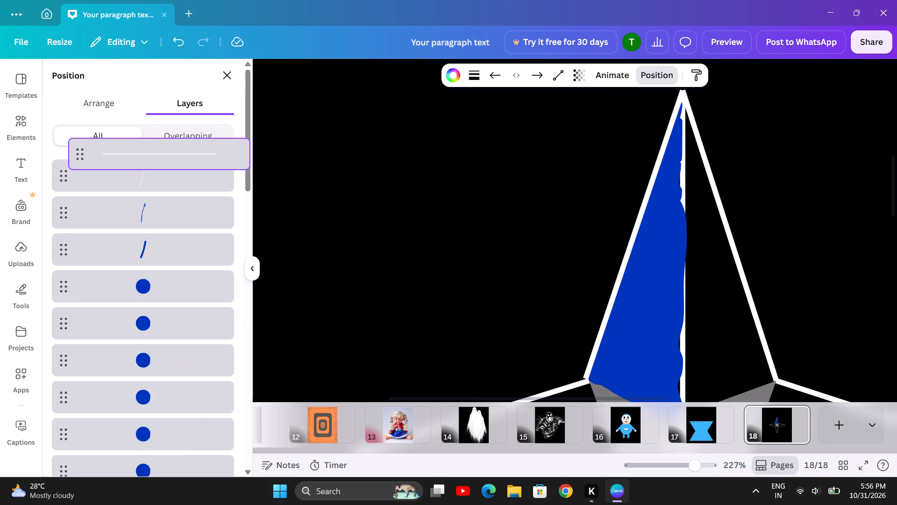
{"action": "left_click_drag", "start_coordinate": [204, 155], "coordinate": [199, 172]}
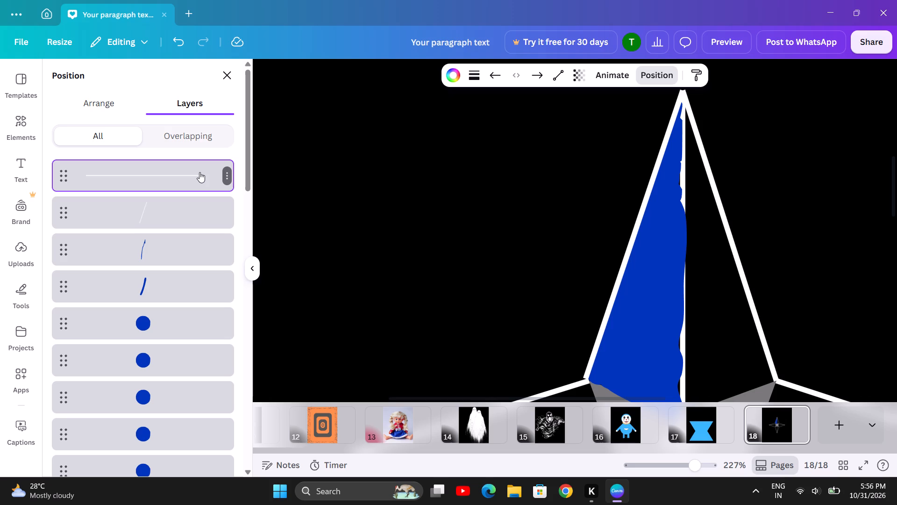
{"action": "left_click", "coordinate": [199, 172]}
Select the locked vertical centre line in the layer order and unlock it.
{"action": "scroll", "coordinate": [185, 250], "scroll_direction": "down", "scroll_amount": 10}
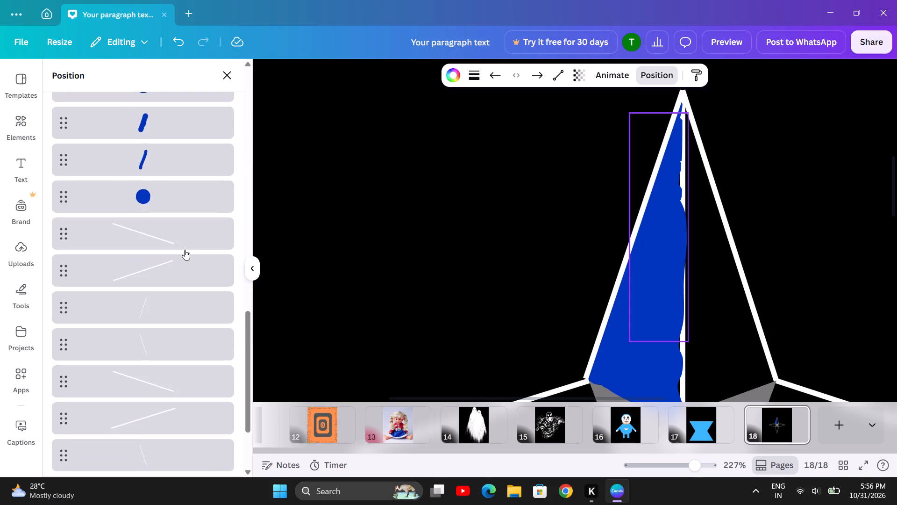
{"action": "scroll", "coordinate": [185, 250], "scroll_direction": "down", "scroll_amount": 4}
{"action": "left_click", "coordinate": [169, 370]}
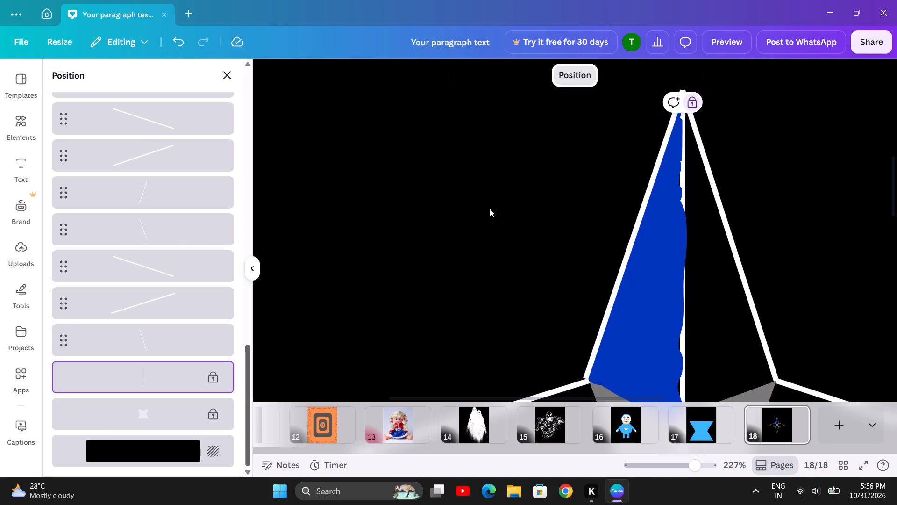
{"action": "left_click", "coordinate": [692, 102]}
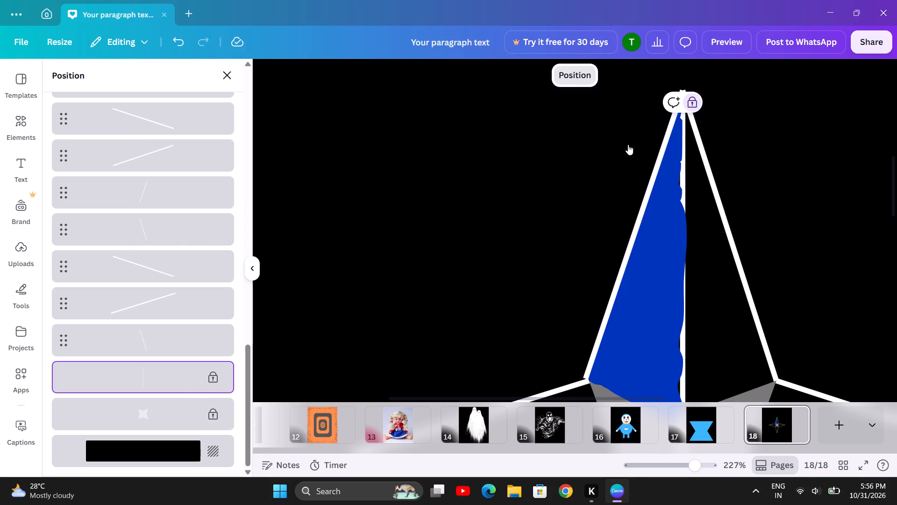
Unlock the star's vertical centre line.
{"action": "left_click", "coordinate": [692, 96]}
{"action": "left_click", "coordinate": [691, 97]}
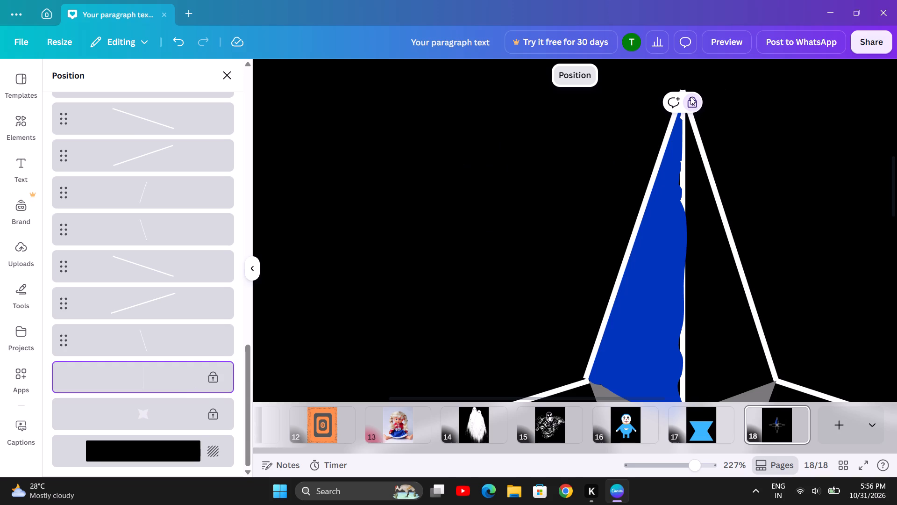
{"action": "left_click", "coordinate": [691, 97]}
{"action": "left_click", "coordinate": [691, 97]}
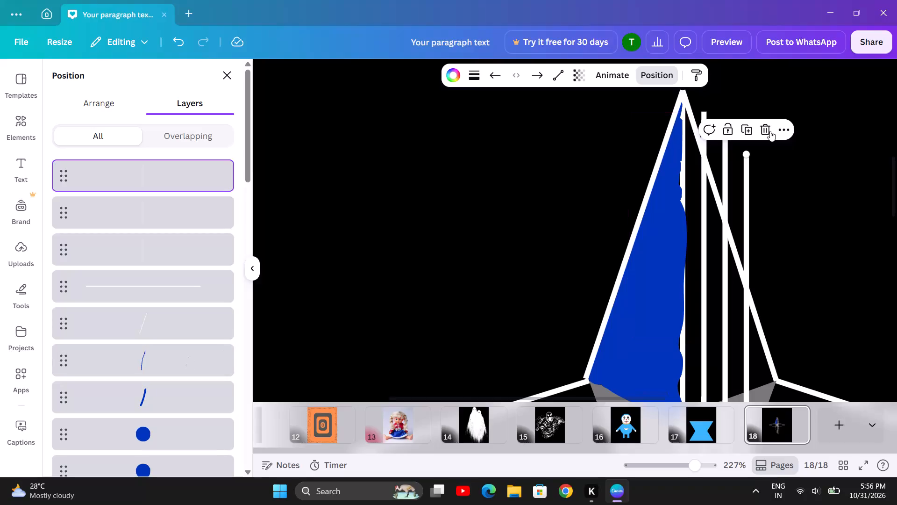
Delete the three stray copies of the vertical centre line that sit beside the original.
{"action": "left_click", "coordinate": [766, 131]}
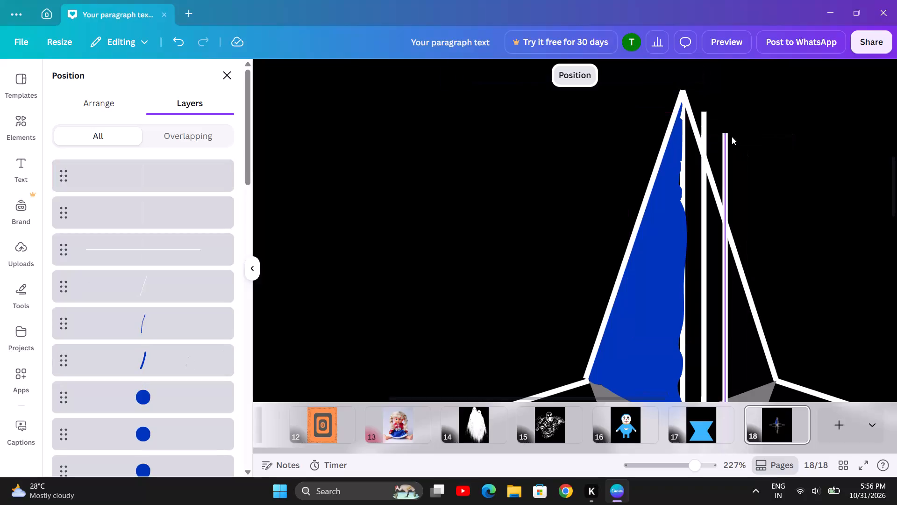
{"action": "left_click", "coordinate": [731, 137]}
{"action": "left_click", "coordinate": [743, 104]}
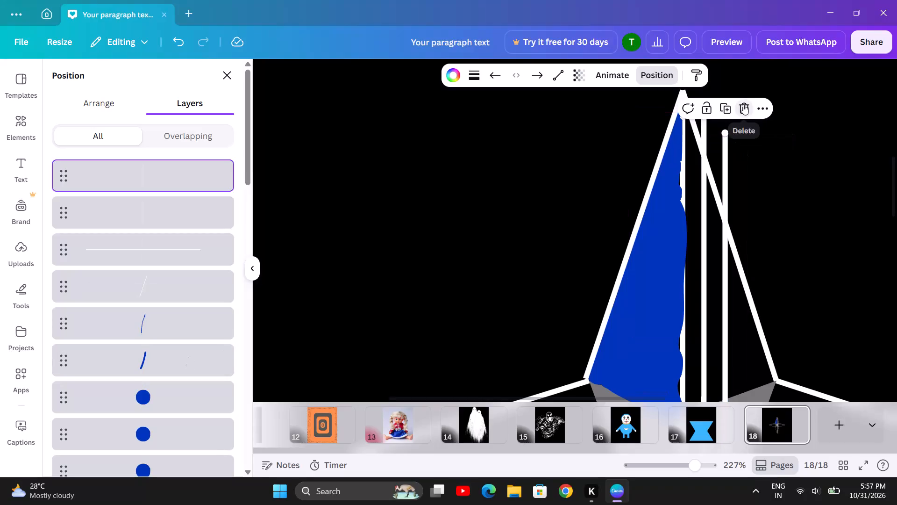
{"action": "left_click", "coordinate": [699, 113]}
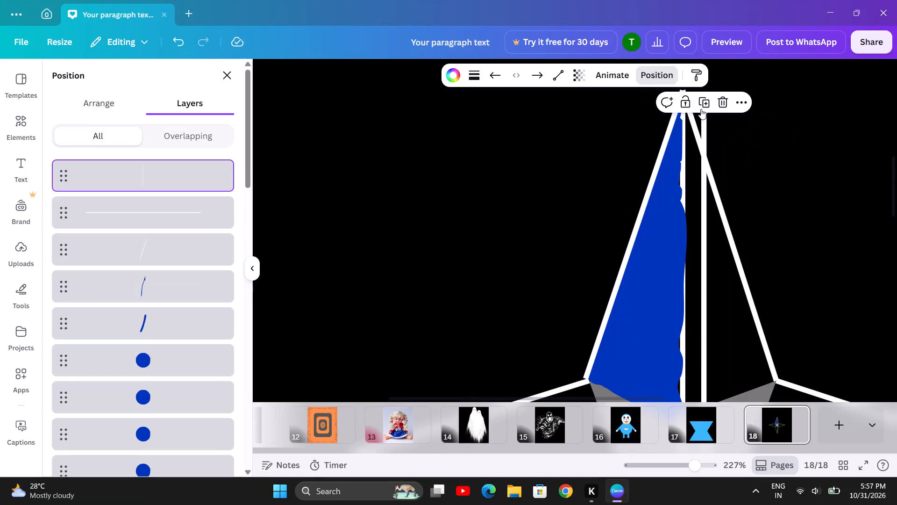
{"action": "left_click", "coordinate": [719, 99]}
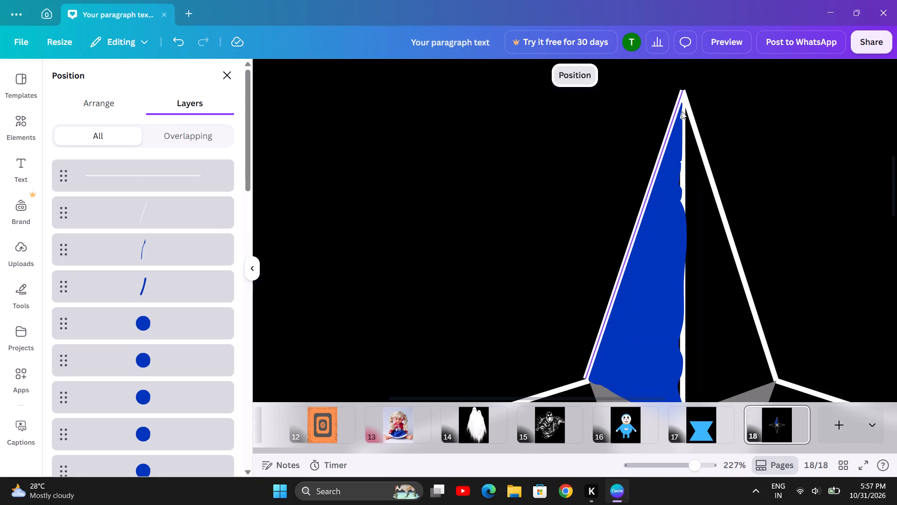
Move the vertical centre line up the layer order, directly beneath the horizontal line and above all the blue strokes.
{"action": "scroll", "coordinate": [178, 287], "scroll_direction": "down", "scroll_amount": 7}
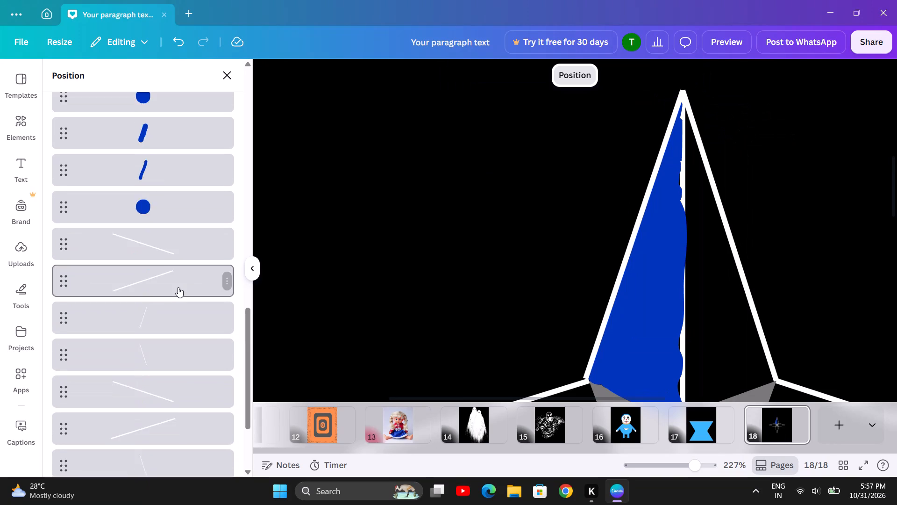
{"action": "scroll", "coordinate": [178, 287], "scroll_direction": "down", "scroll_amount": 4}
{"action": "left_click_drag", "start_coordinate": [167, 381], "coordinate": [167, 380]}
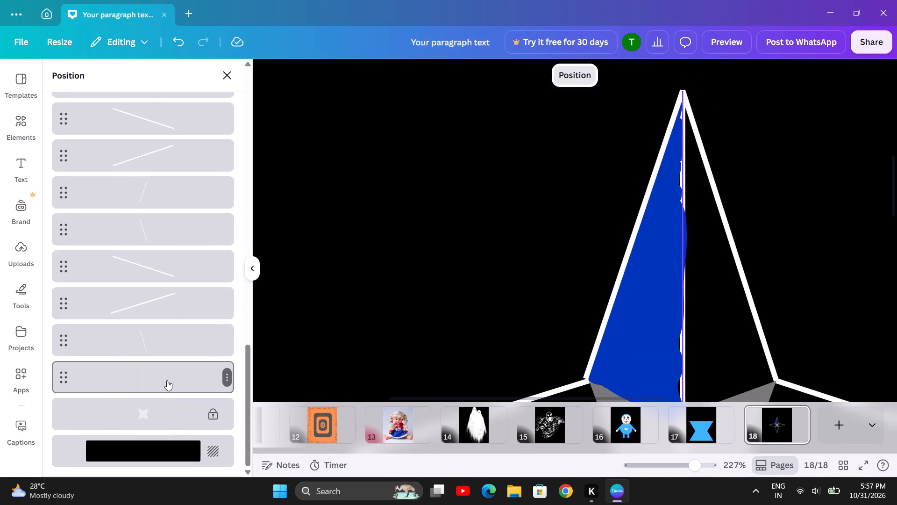
{"action": "left_click_drag", "start_coordinate": [167, 380], "coordinate": [175, 20]}
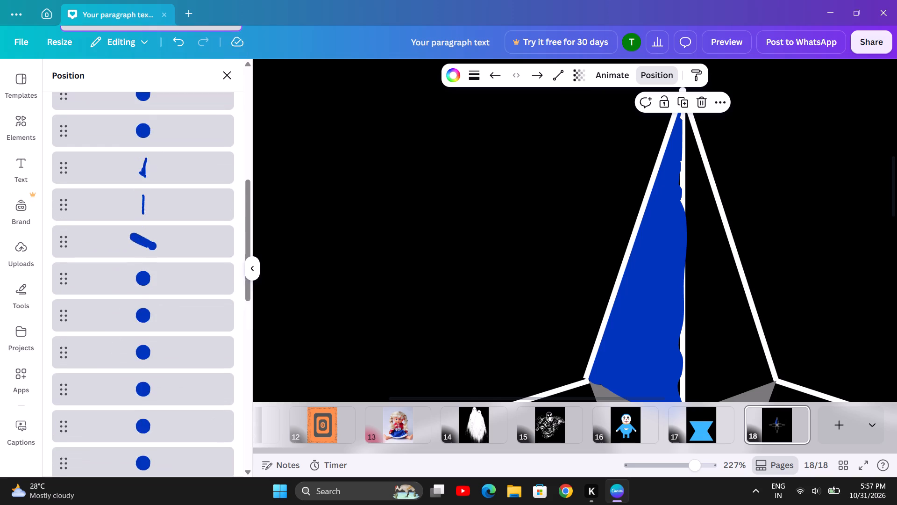
{"action": "left_click_drag", "start_coordinate": [175, 20], "coordinate": [178, 185]}
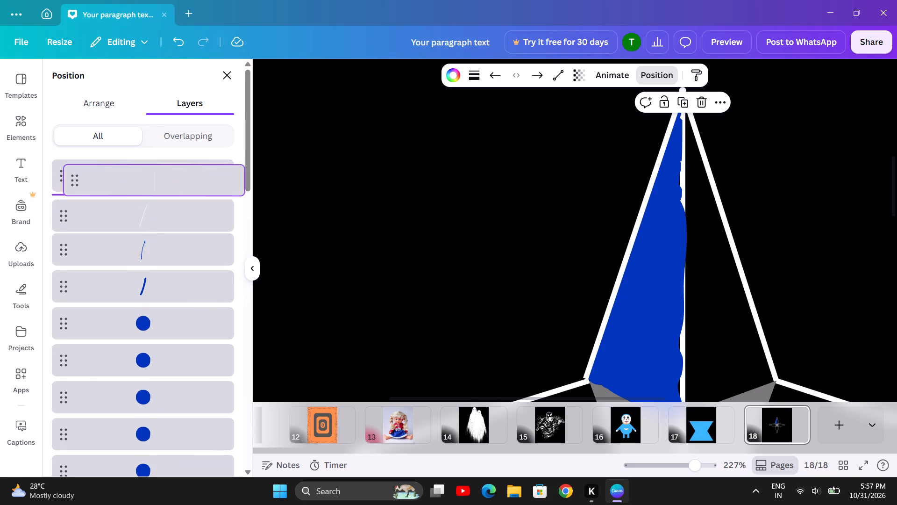
{"action": "left_click_drag", "start_coordinate": [178, 185], "coordinate": [176, 181]}
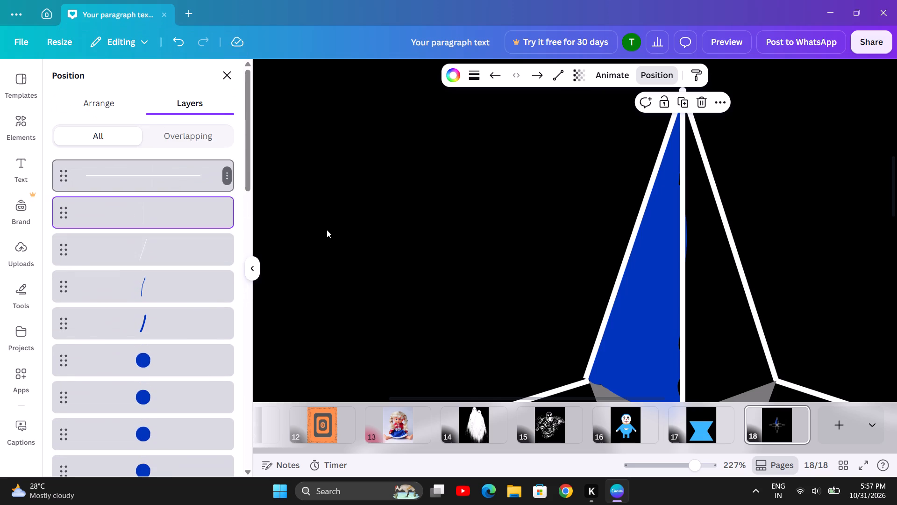
Unlock the grey four-pointed shape at the star's centre and bring it to the top of the layer order.
{"action": "scroll", "coordinate": [327, 230], "scroll_direction": "up", "scroll_amount": 1}
{"action": "scroll", "coordinate": [327, 230], "scroll_direction": "down", "scroll_amount": 3}
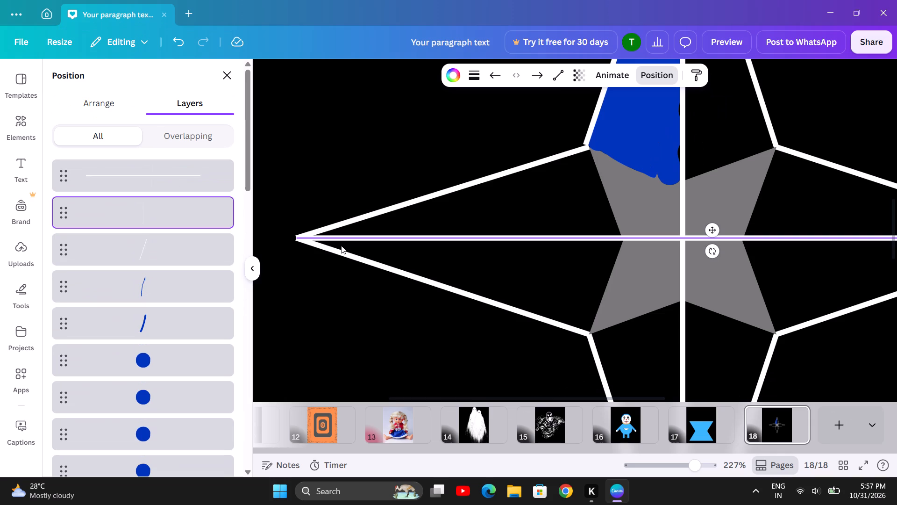
{"action": "scroll", "coordinate": [280, 259], "scroll_direction": "down", "scroll_amount": 1}
{"action": "scroll", "coordinate": [149, 280], "scroll_direction": "down", "scroll_amount": 4}
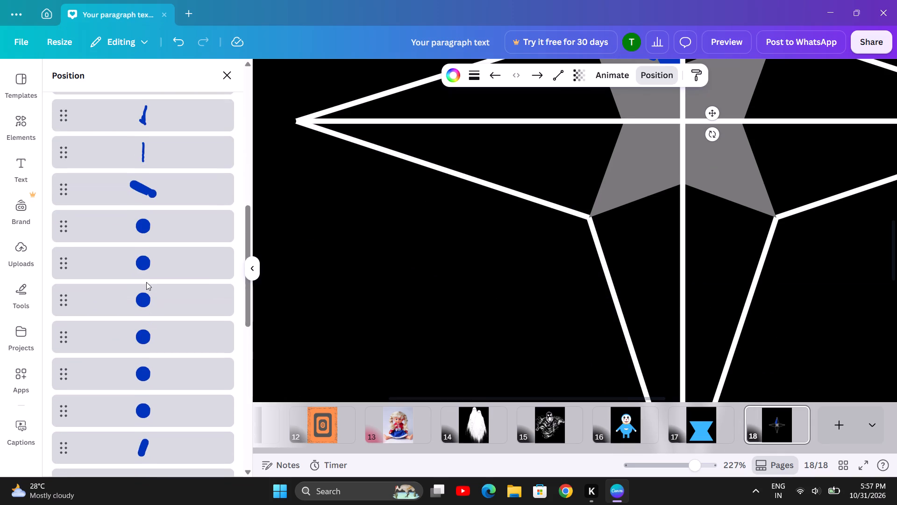
{"action": "scroll", "coordinate": [146, 282], "scroll_direction": "down", "scroll_amount": 5}
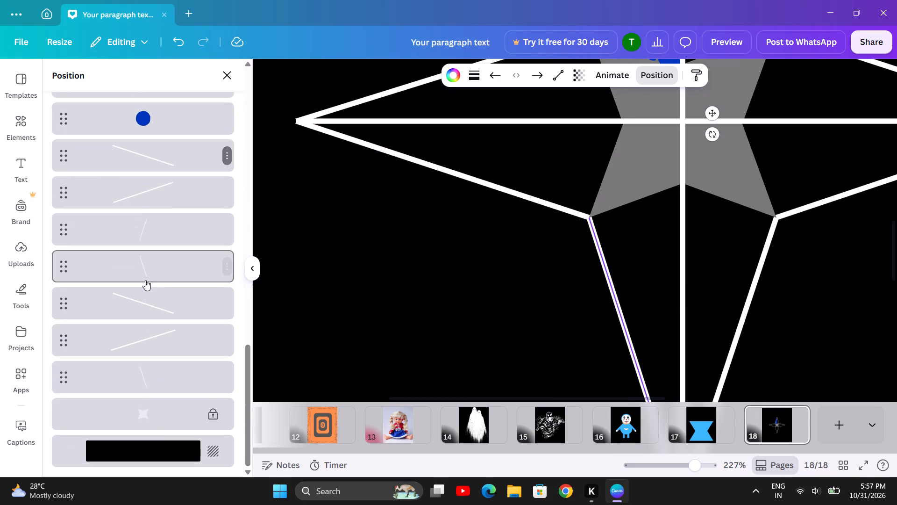
{"action": "scroll", "coordinate": [145, 280], "scroll_direction": "down", "scroll_amount": 1}
{"action": "left_click", "coordinate": [214, 411]}
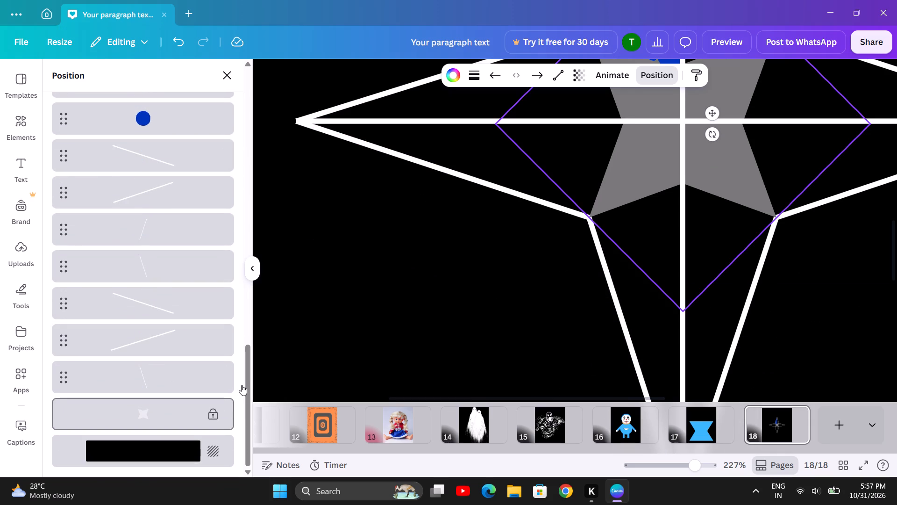
{"action": "left_click", "coordinate": [693, 345]}
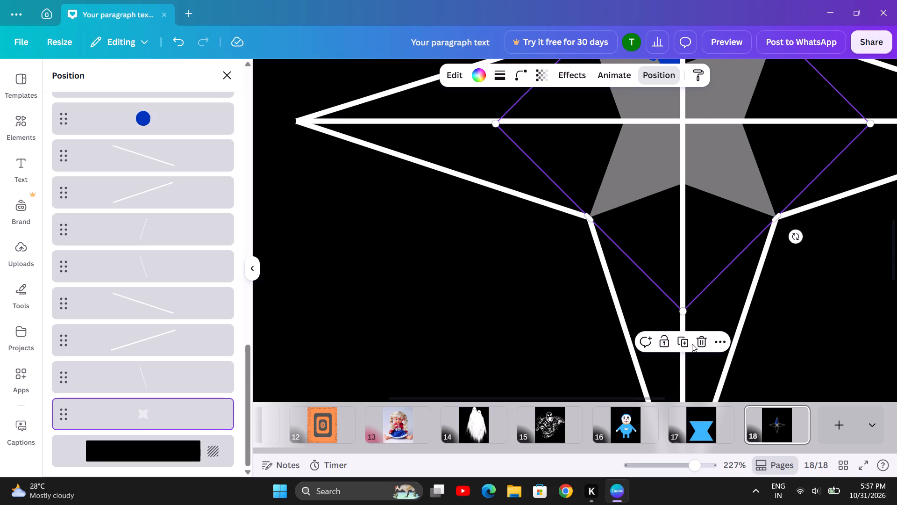
{"action": "left_click_drag", "start_coordinate": [203, 414], "coordinate": [208, 117]}
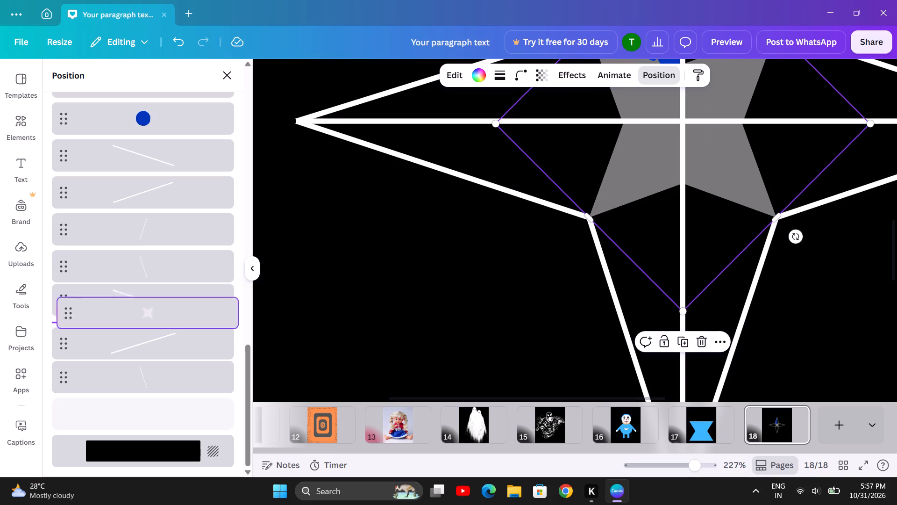
{"action": "left_click_drag", "start_coordinate": [208, 117], "coordinate": [216, 58]}
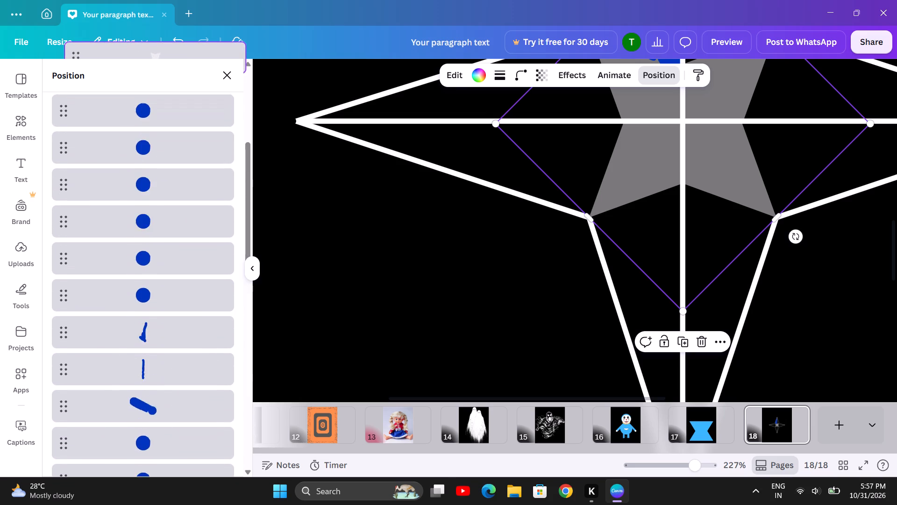
{"action": "left_click_drag", "start_coordinate": [216, 58], "coordinate": [209, 173]}
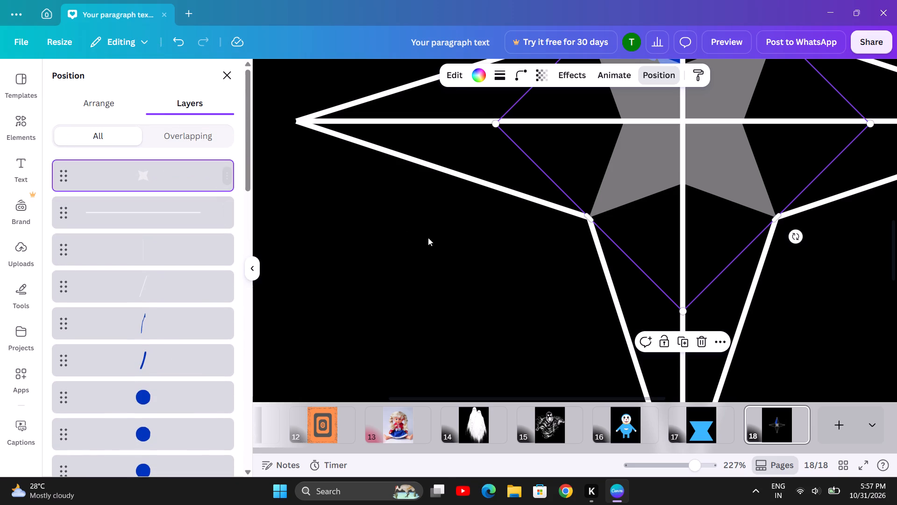
Examine how the grey centre shape overlaps the blue half of the upper arm and the white lines of the star.
{"action": "scroll", "coordinate": [454, 245], "scroll_direction": "up", "scroll_amount": 2}
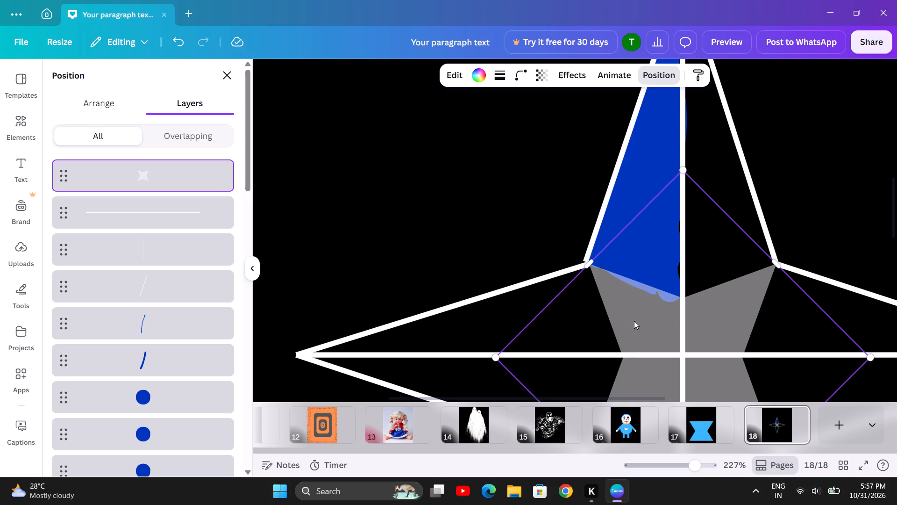
{"action": "left_click", "coordinate": [675, 458]}
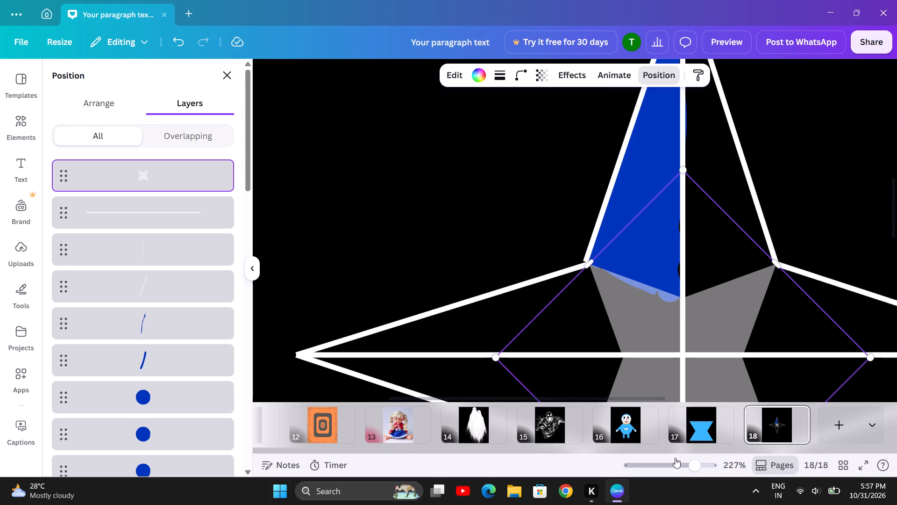
{"action": "left_click", "coordinate": [669, 464]}
{"action": "left_click", "coordinate": [654, 468]}
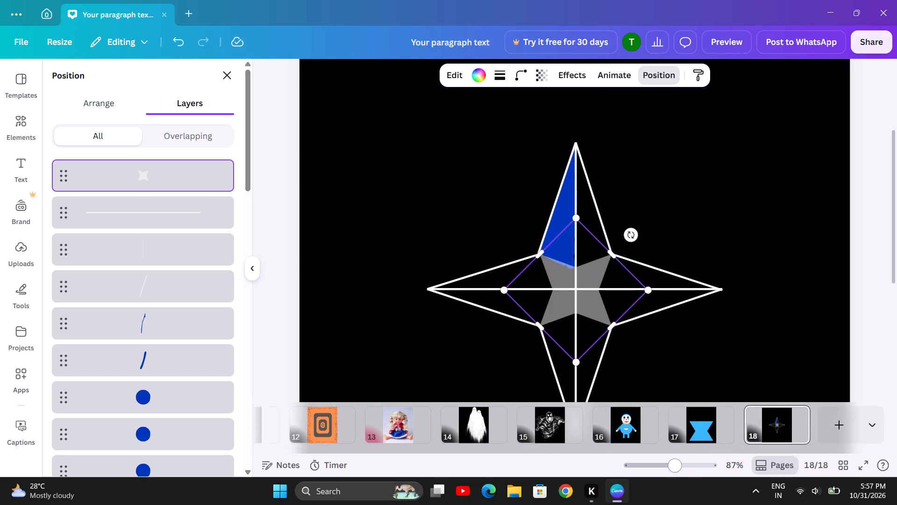
{"action": "scroll", "coordinate": [629, 394], "scroll_direction": "down", "scroll_amount": 2}
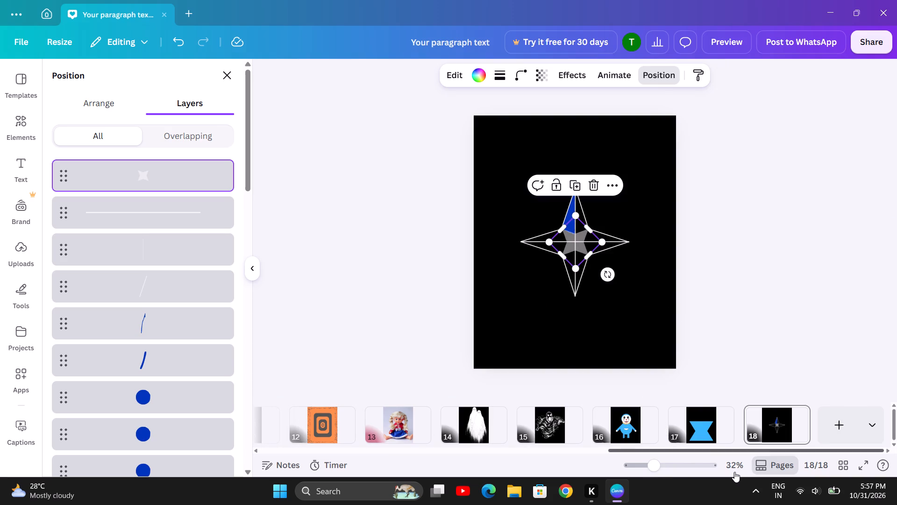
{"action": "left_click", "coordinate": [662, 462]}
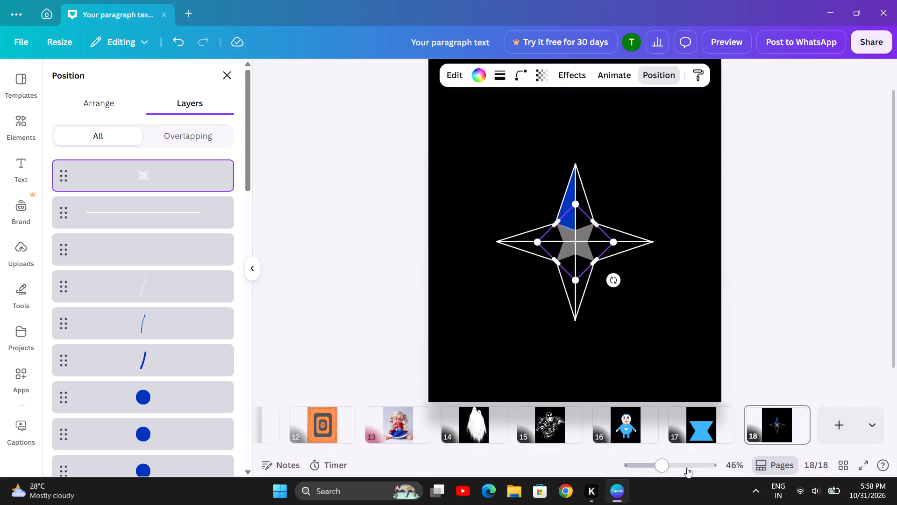
{"action": "left_click", "coordinate": [687, 468]}
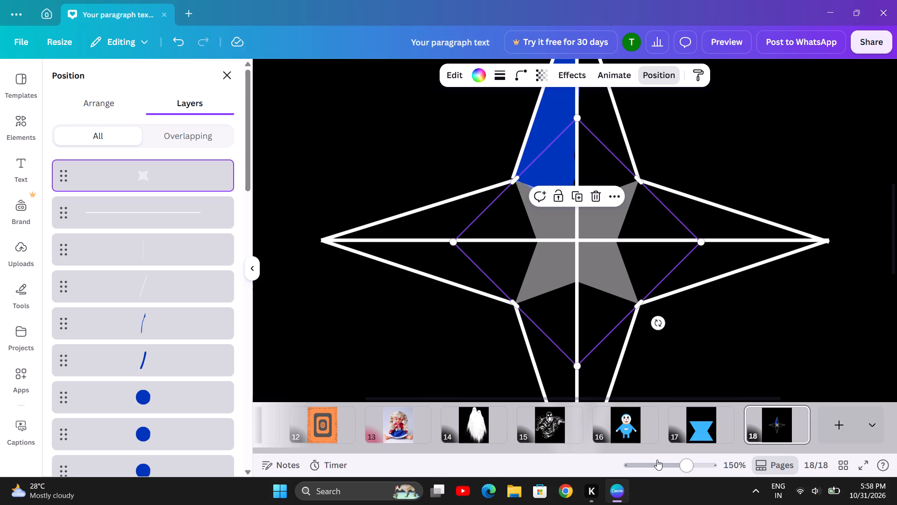
{"action": "left_click", "coordinate": [657, 460]}
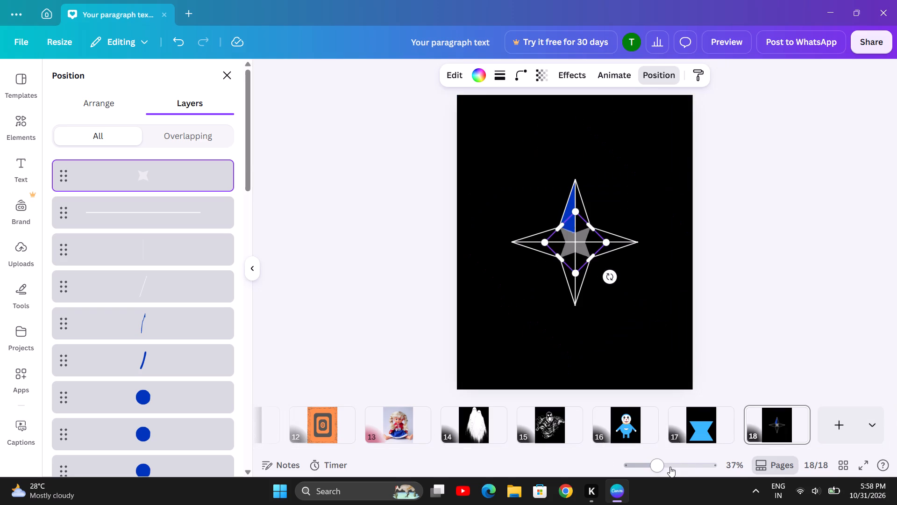
{"action": "left_click", "coordinate": [670, 468]}
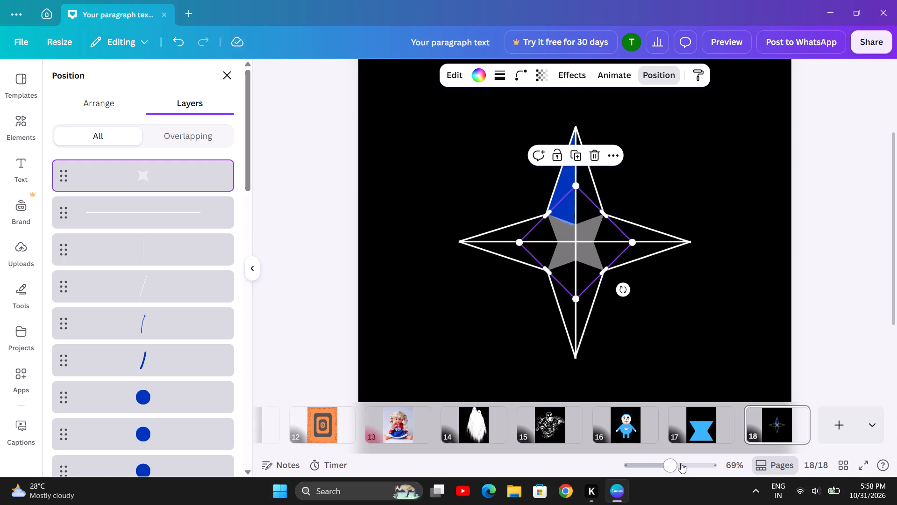
{"action": "left_click", "coordinate": [681, 463]}
{"action": "left_click", "coordinate": [691, 469]}
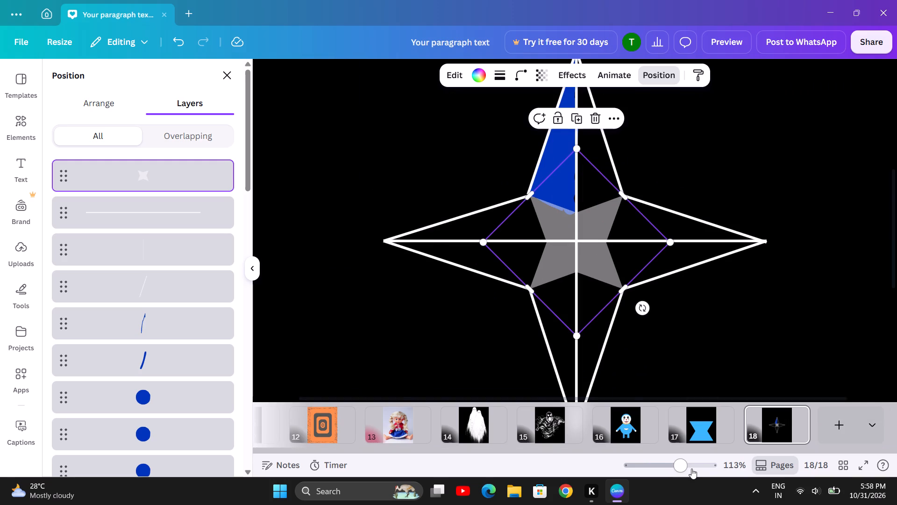
Look at the ghost artwork on page 14 and return to page 18.
{"action": "left_click", "coordinate": [464, 418]}
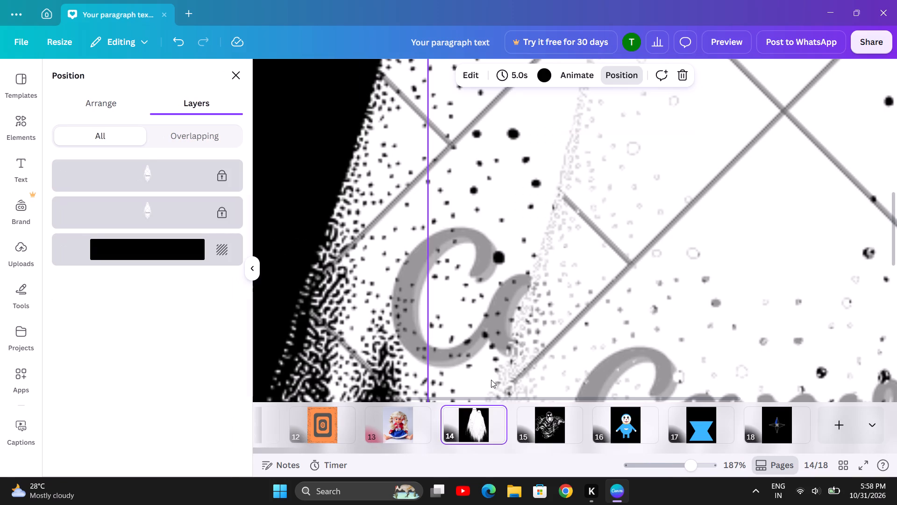
{"action": "left_click", "coordinate": [651, 466]}
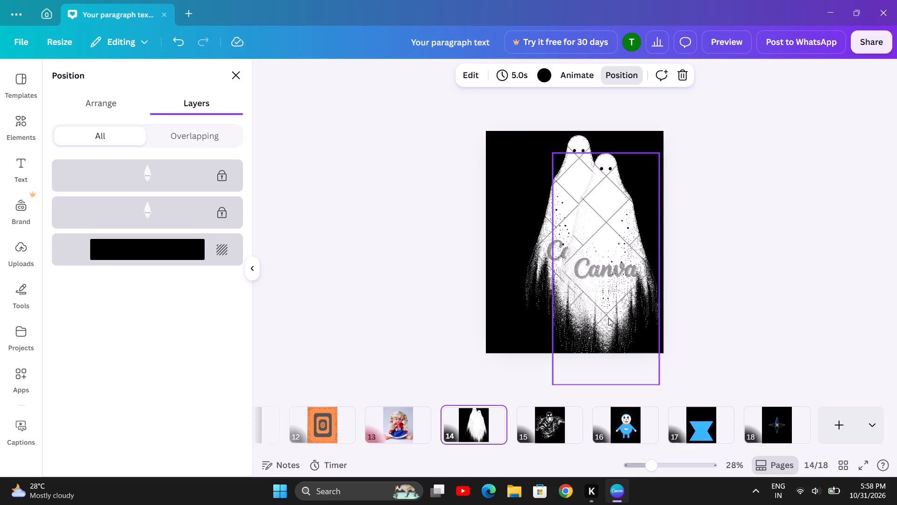
{"action": "left_click", "coordinate": [598, 278]}
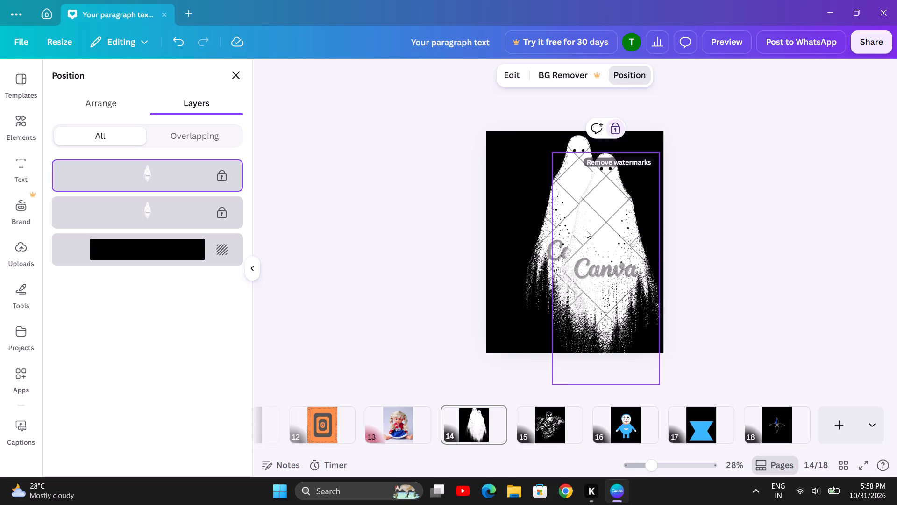
{"action": "left_click", "coordinate": [778, 420]}
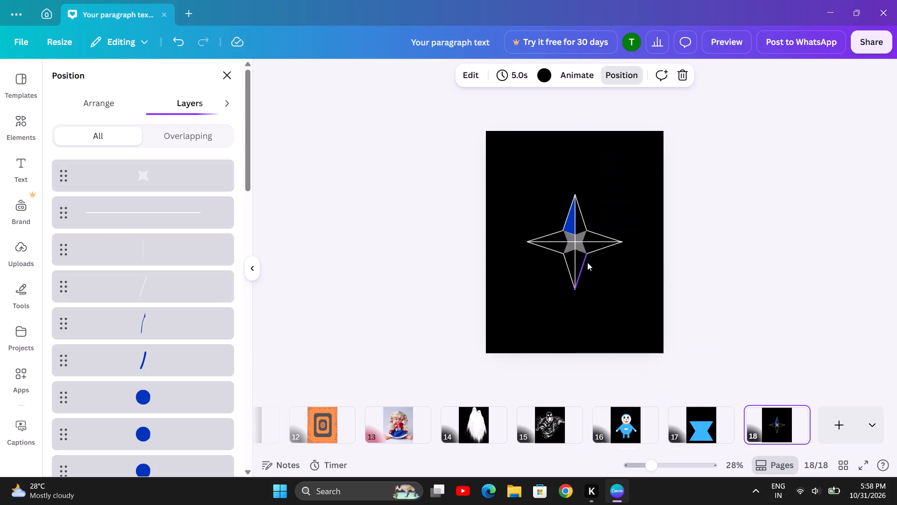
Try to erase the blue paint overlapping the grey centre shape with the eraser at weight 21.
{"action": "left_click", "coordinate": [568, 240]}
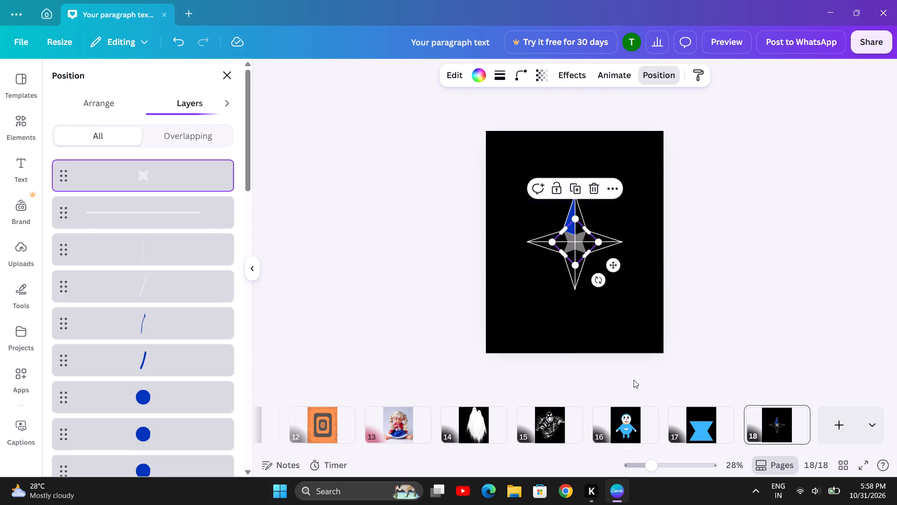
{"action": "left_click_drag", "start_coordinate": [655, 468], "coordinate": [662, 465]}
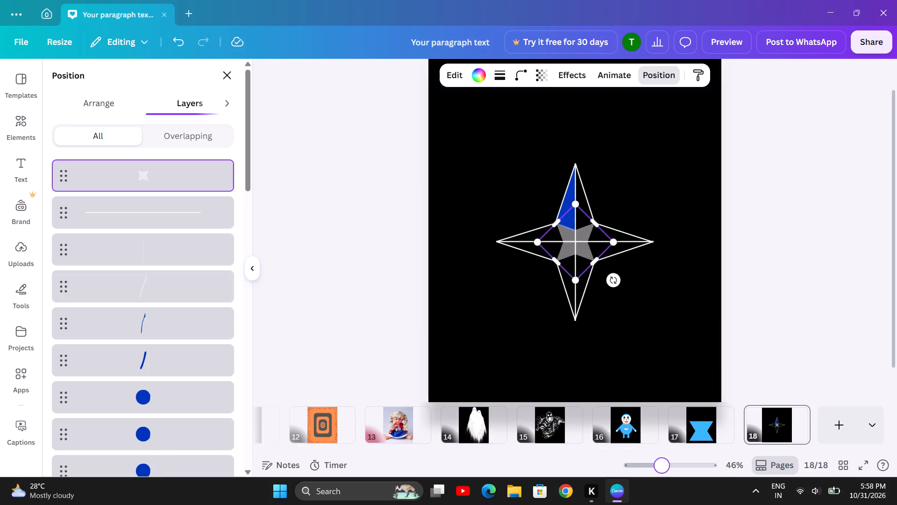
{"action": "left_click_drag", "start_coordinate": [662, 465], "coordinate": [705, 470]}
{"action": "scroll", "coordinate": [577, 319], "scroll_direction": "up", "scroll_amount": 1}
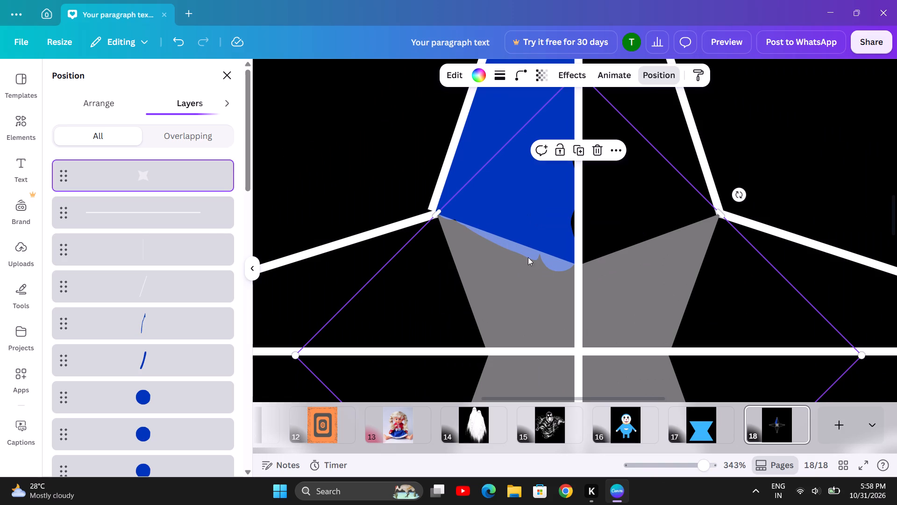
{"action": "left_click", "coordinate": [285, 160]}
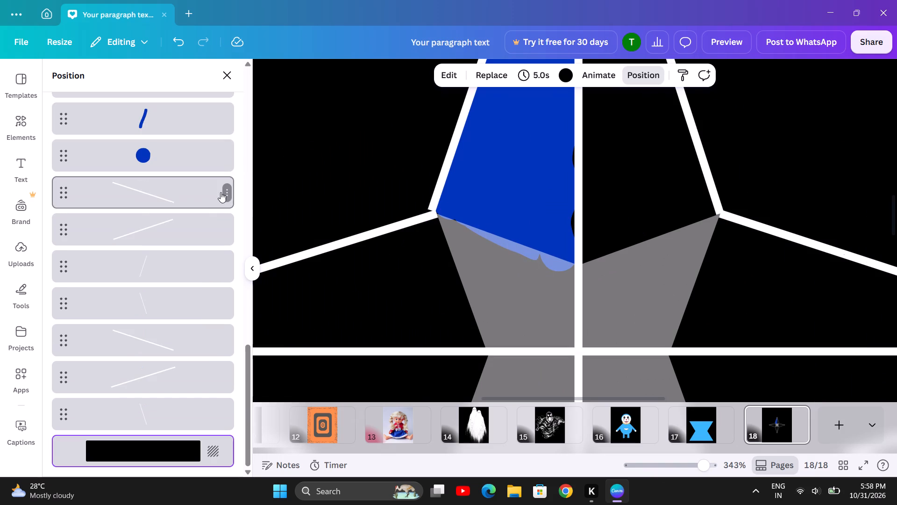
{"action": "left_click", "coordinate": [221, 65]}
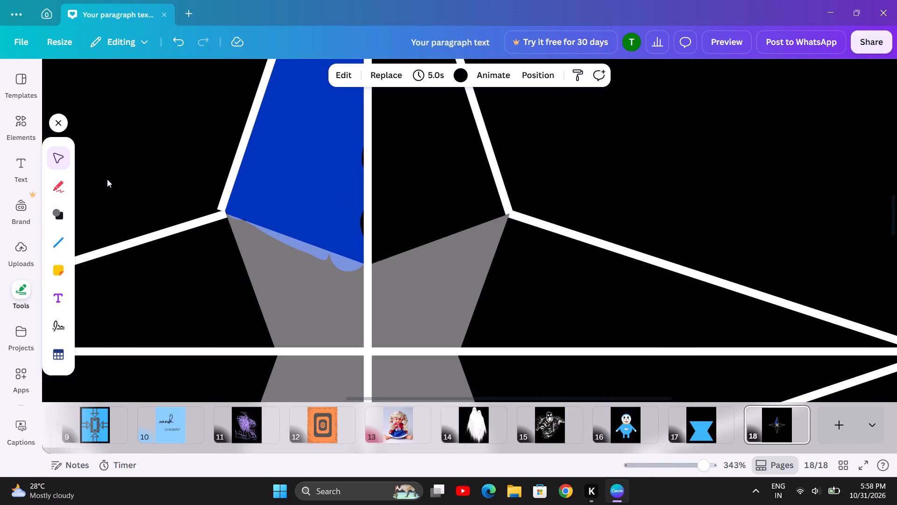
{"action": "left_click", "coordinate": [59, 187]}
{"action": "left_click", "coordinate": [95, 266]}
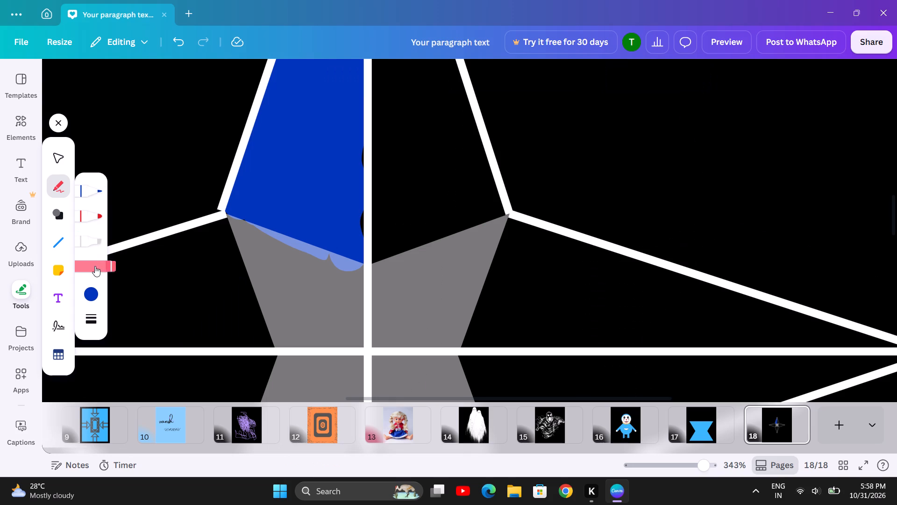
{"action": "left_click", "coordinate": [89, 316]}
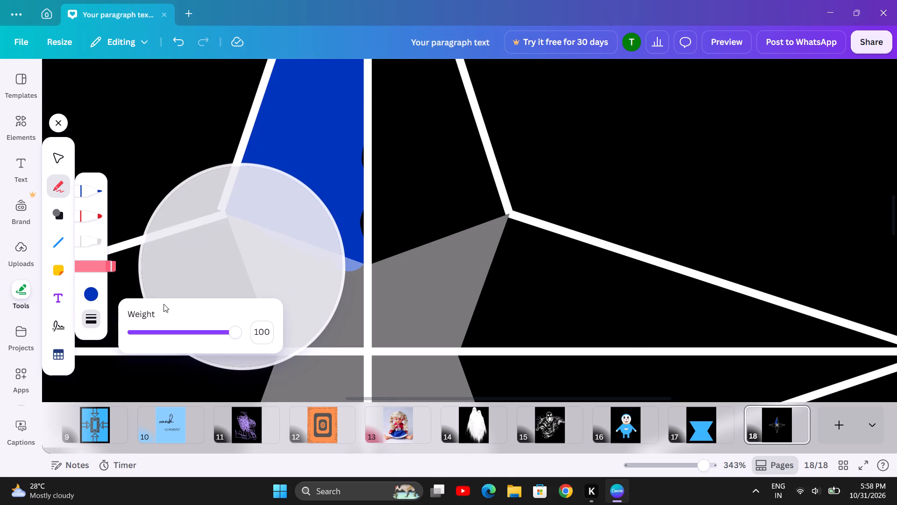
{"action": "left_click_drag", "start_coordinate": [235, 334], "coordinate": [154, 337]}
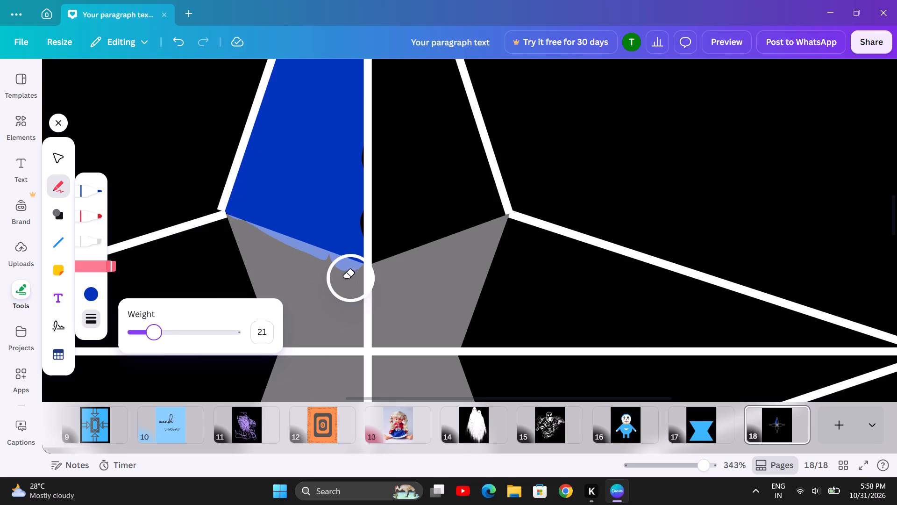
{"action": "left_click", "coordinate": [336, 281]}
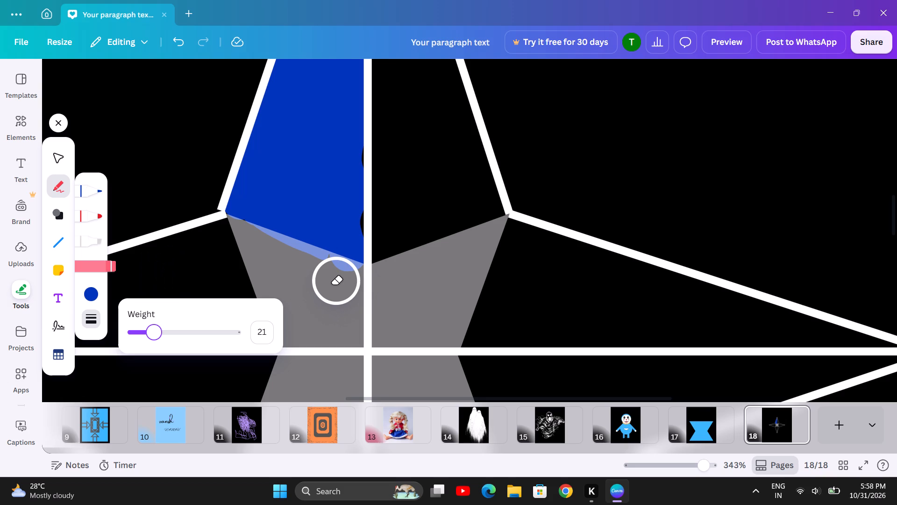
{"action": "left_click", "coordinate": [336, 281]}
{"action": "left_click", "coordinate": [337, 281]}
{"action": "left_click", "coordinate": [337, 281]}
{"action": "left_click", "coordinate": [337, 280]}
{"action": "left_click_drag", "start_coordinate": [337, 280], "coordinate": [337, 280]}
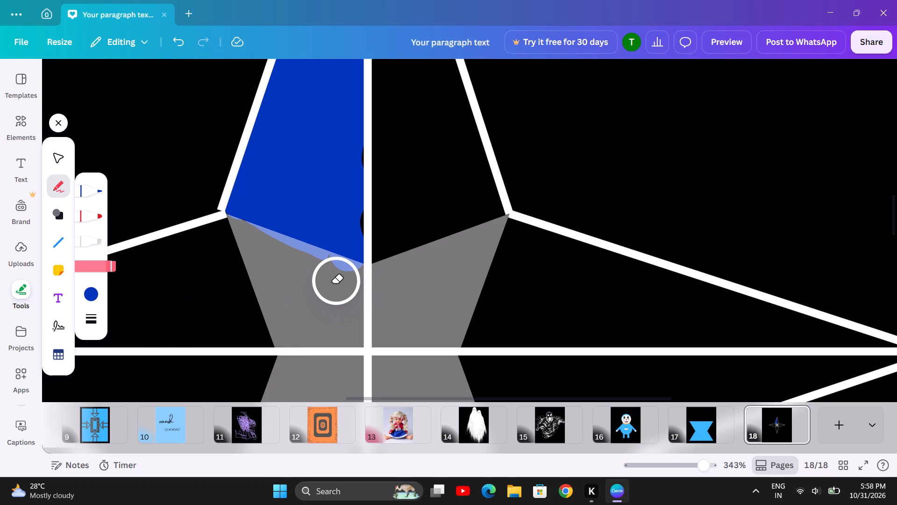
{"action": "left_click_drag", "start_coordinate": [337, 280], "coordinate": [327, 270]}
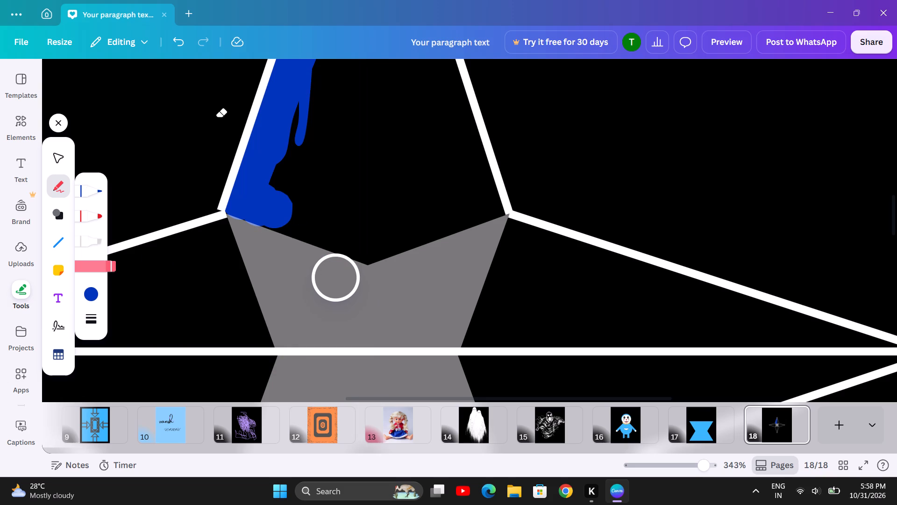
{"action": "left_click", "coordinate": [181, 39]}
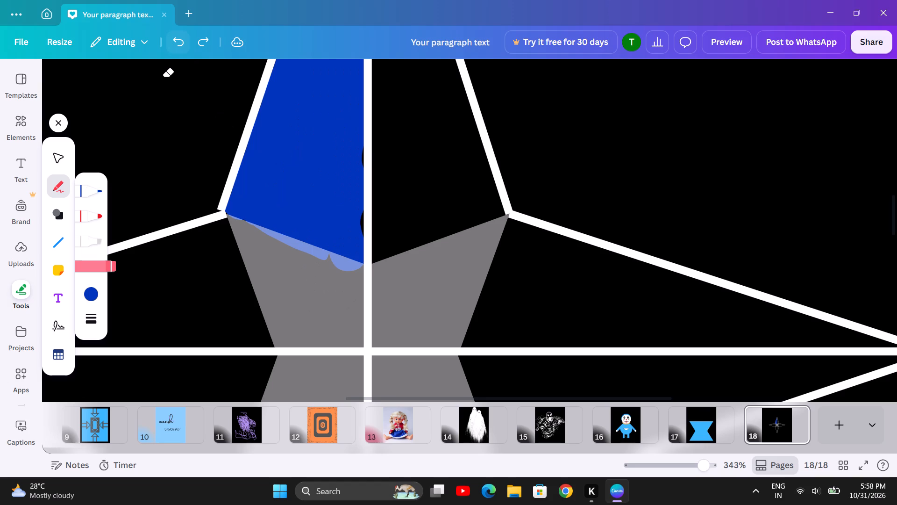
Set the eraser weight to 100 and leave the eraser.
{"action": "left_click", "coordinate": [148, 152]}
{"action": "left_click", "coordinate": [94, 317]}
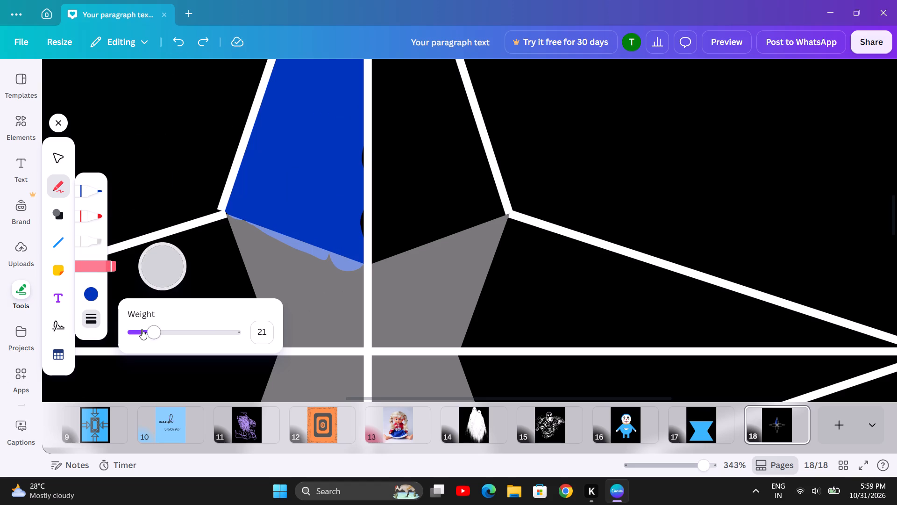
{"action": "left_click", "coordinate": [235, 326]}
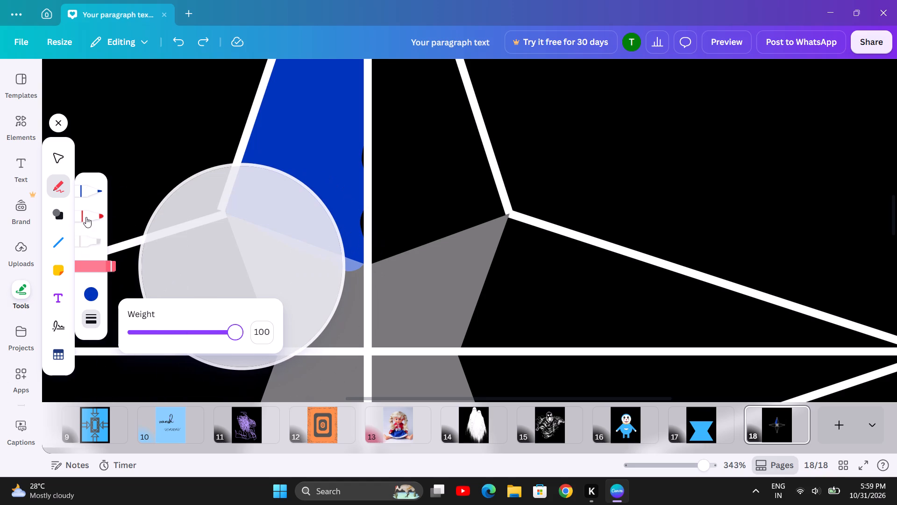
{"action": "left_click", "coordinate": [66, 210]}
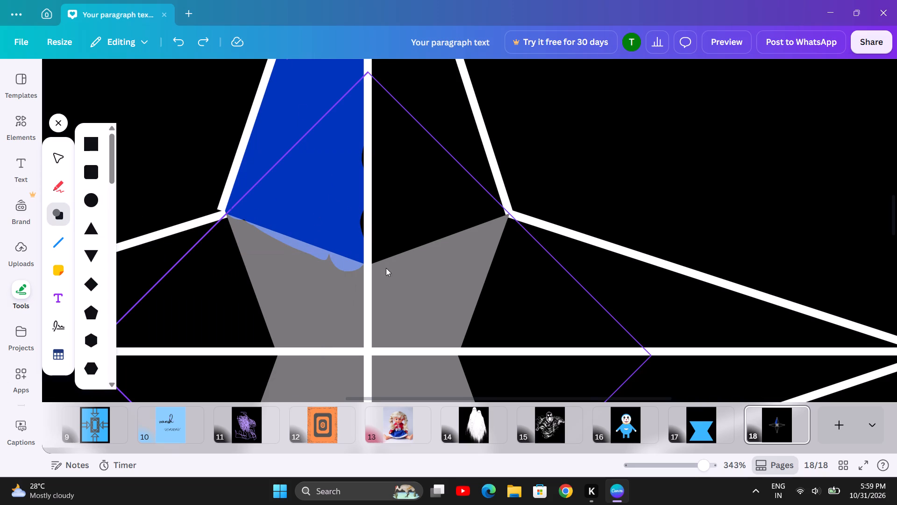
Set the transparency value of the grey four-pointed centre shape to 87.
{"action": "left_click", "coordinate": [348, 314]}
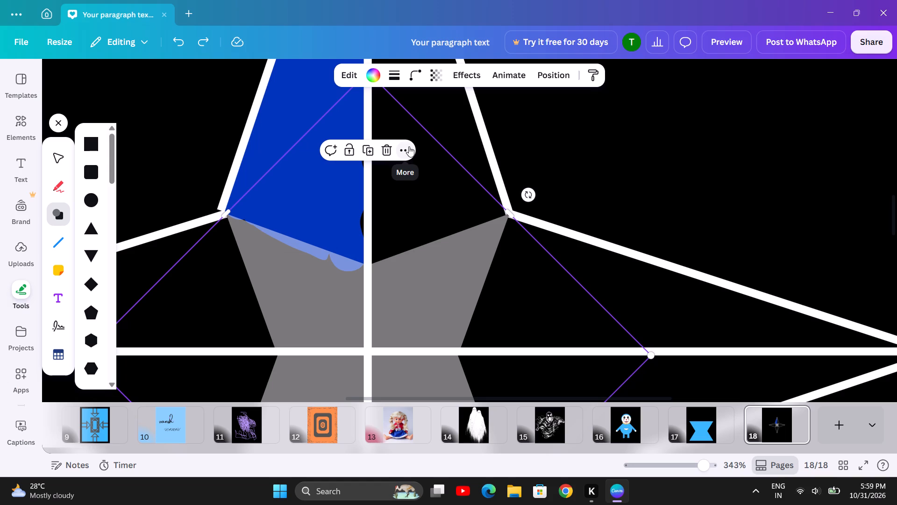
{"action": "left_click", "coordinate": [440, 75]}
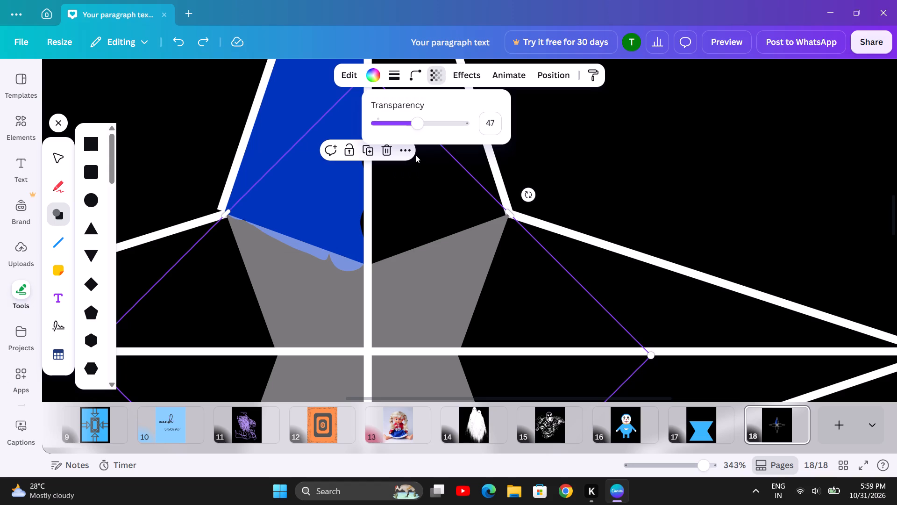
{"action": "left_click_drag", "start_coordinate": [418, 129], "coordinate": [451, 128]}
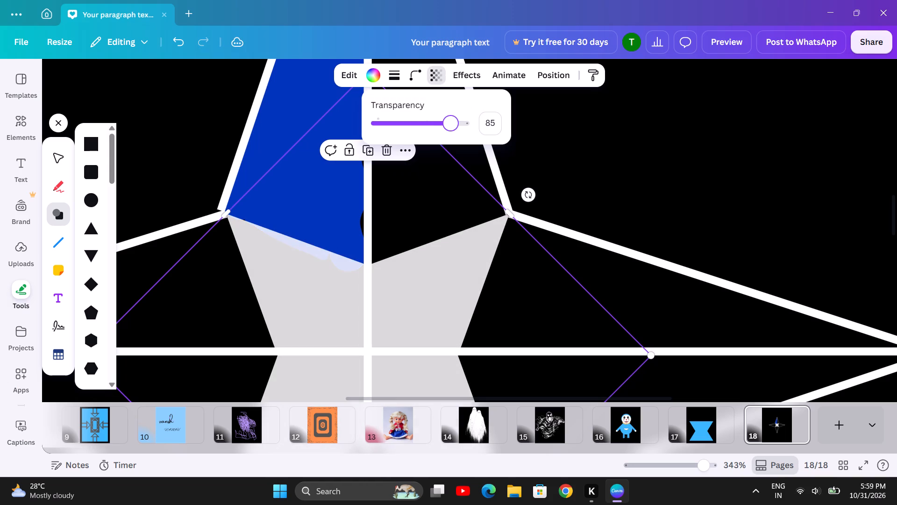
{"action": "left_click_drag", "start_coordinate": [451, 128], "coordinate": [453, 127]}
{"action": "left_click", "coordinate": [676, 144]}
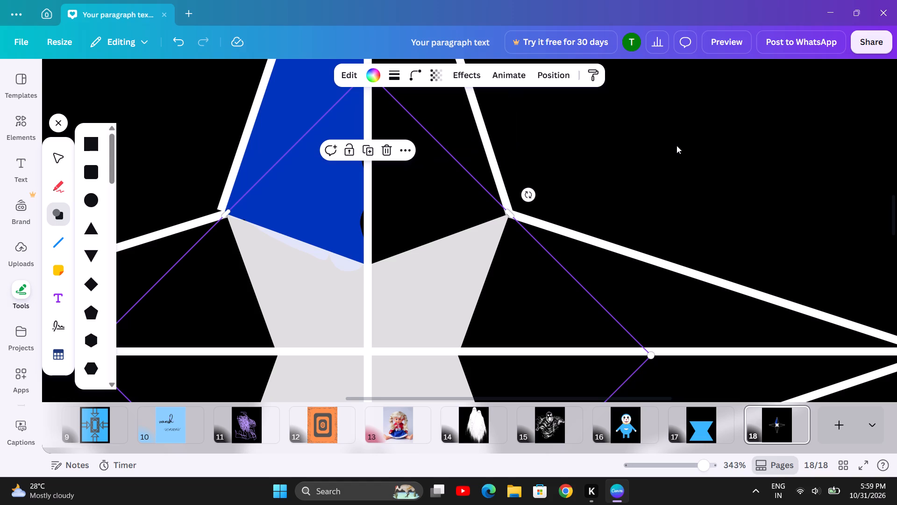
{"action": "left_click", "coordinate": [673, 143]}
Paint a blue pen stroke at weight 43 down the outer edge of the lower arm's left half, starting at the grey centre shape.
{"action": "scroll", "coordinate": [404, 246], "scroll_direction": "down", "scroll_amount": 2}
{"action": "scroll", "coordinate": [404, 246], "scroll_direction": "up", "scroll_amount": 1}
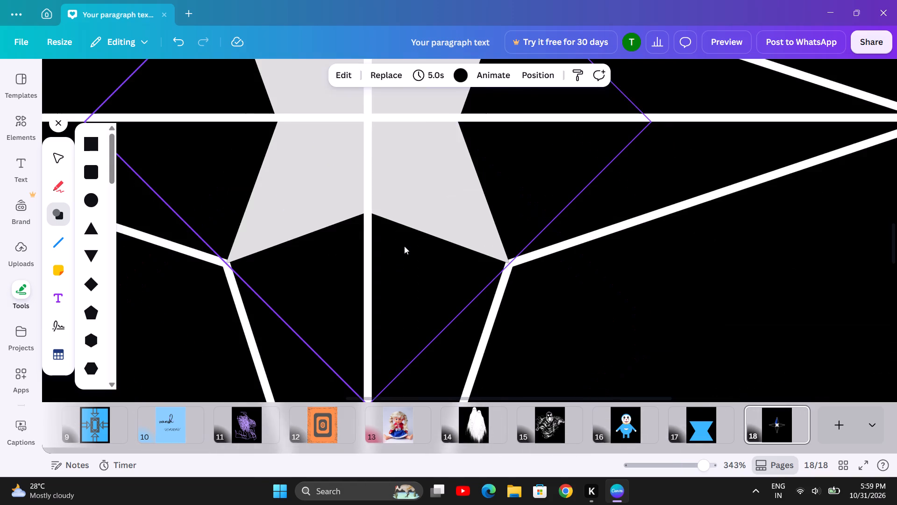
{"action": "scroll", "coordinate": [404, 246], "scroll_direction": "up", "scroll_amount": 2}
{"action": "scroll", "coordinate": [404, 246], "scroll_direction": "down", "scroll_amount": 3}
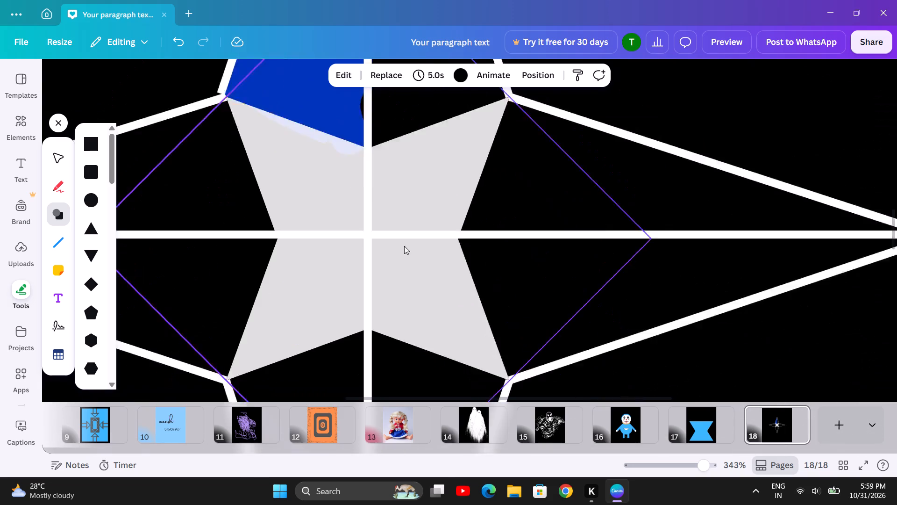
{"action": "scroll", "coordinate": [404, 246], "scroll_direction": "up", "scroll_amount": 1}
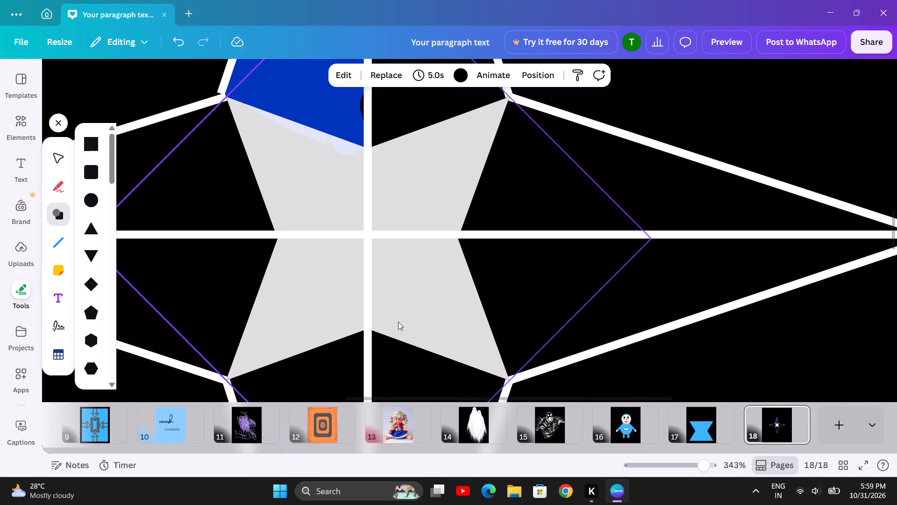
{"action": "scroll", "coordinate": [399, 328], "scroll_direction": "down", "scroll_amount": 2}
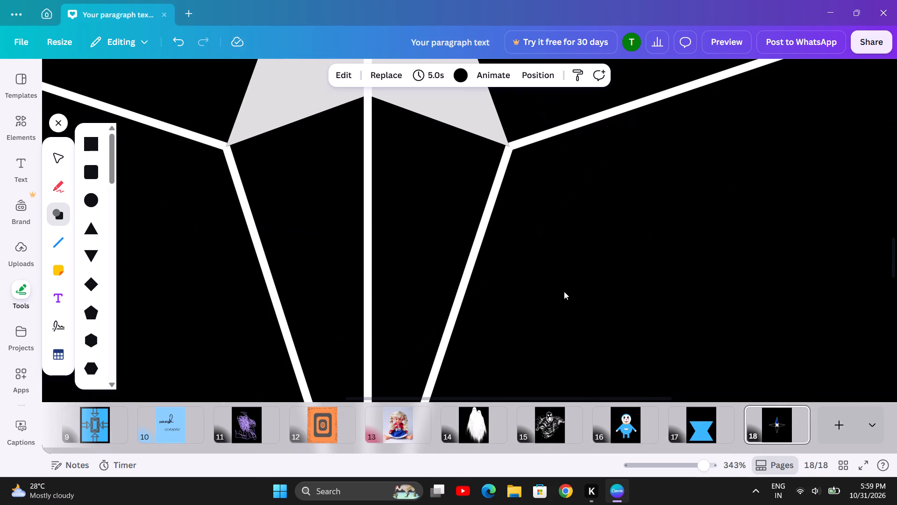
{"action": "left_click", "coordinate": [59, 188]}
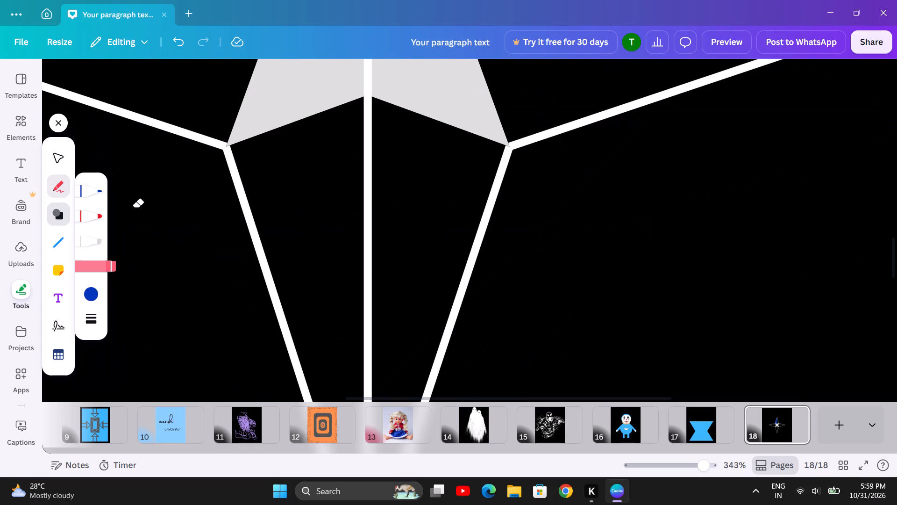
{"action": "left_click", "coordinate": [98, 194]}
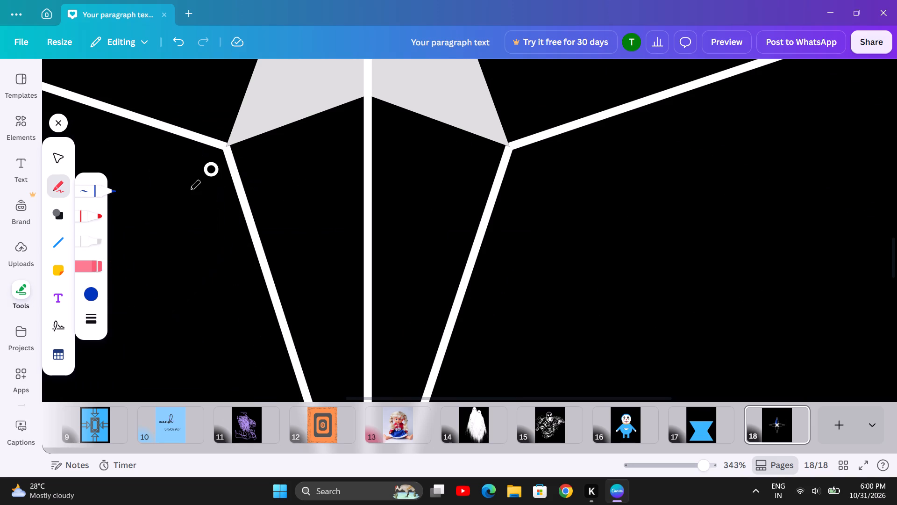
{"action": "left_click", "coordinate": [98, 321]}
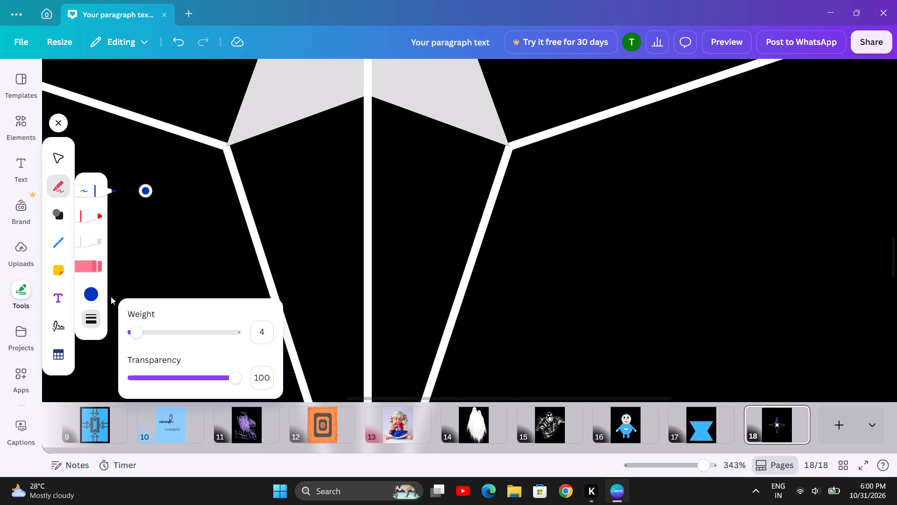
{"action": "left_click_drag", "start_coordinate": [138, 328], "coordinate": [176, 332]}
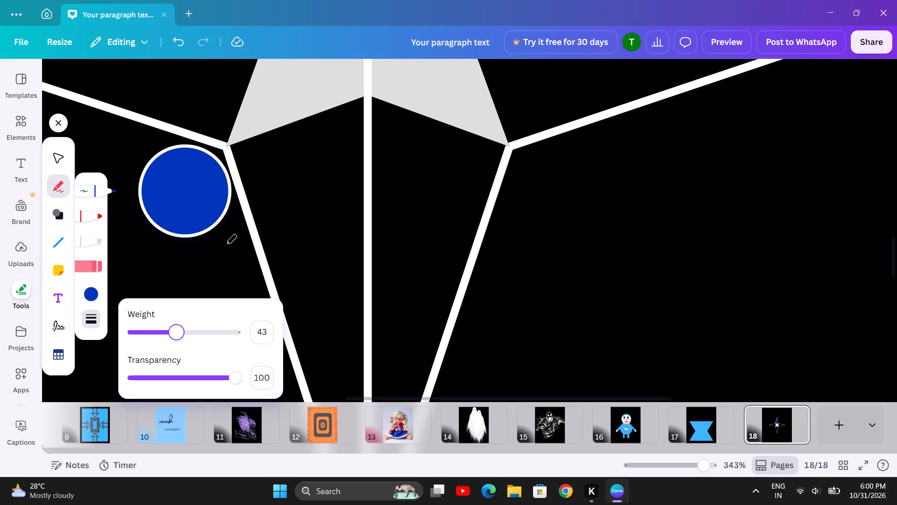
{"action": "left_click", "coordinate": [274, 151]}
{"action": "left_click", "coordinate": [274, 151]}
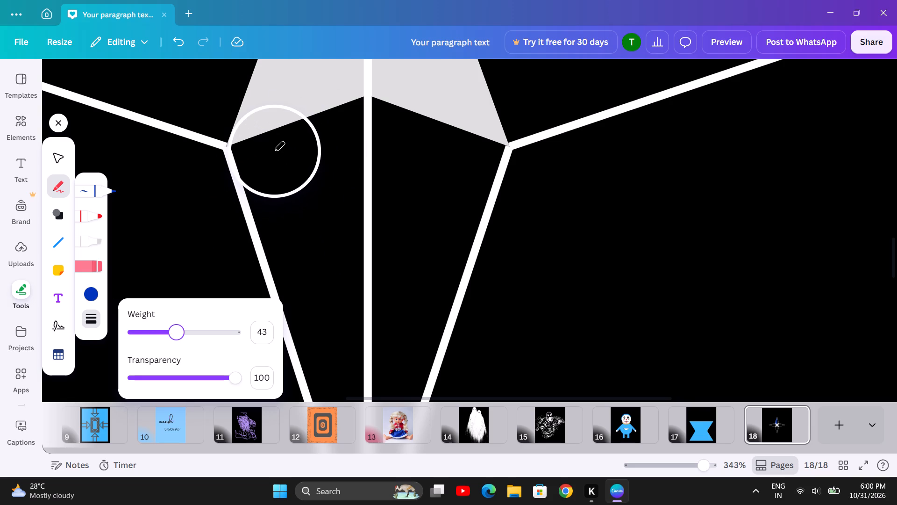
{"action": "left_click", "coordinate": [274, 151]}
{"action": "left_click_drag", "start_coordinate": [274, 151], "coordinate": [286, 195]}
{"action": "left_click_drag", "start_coordinate": [286, 195], "coordinate": [297, 233]}
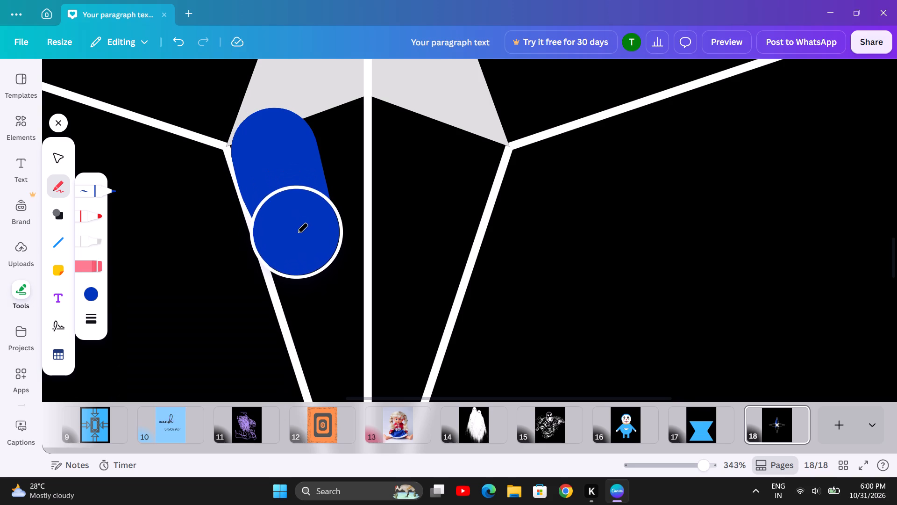
{"action": "left_click_drag", "start_coordinate": [297, 233], "coordinate": [312, 277]}
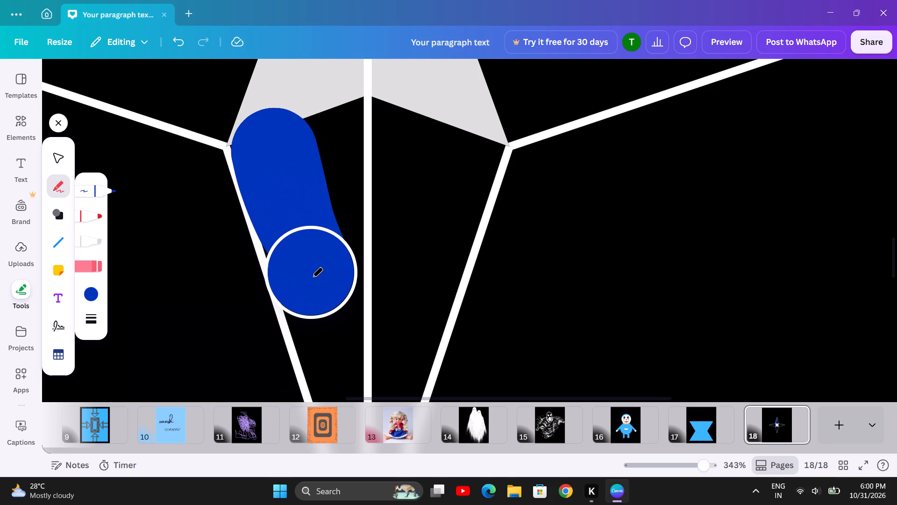
{"action": "left_click_drag", "start_coordinate": [312, 277], "coordinate": [319, 308]}
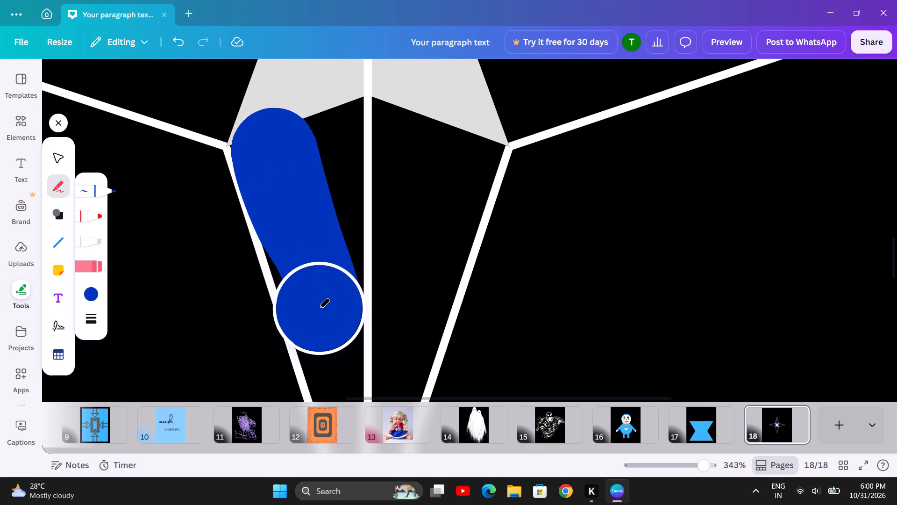
Fill the gap between the blue stroke and the vertical centre line in the lower arm's left half with pen dabs at weight 43.
{"action": "left_click", "coordinate": [309, 263]}
{"action": "left_click", "coordinate": [304, 248]}
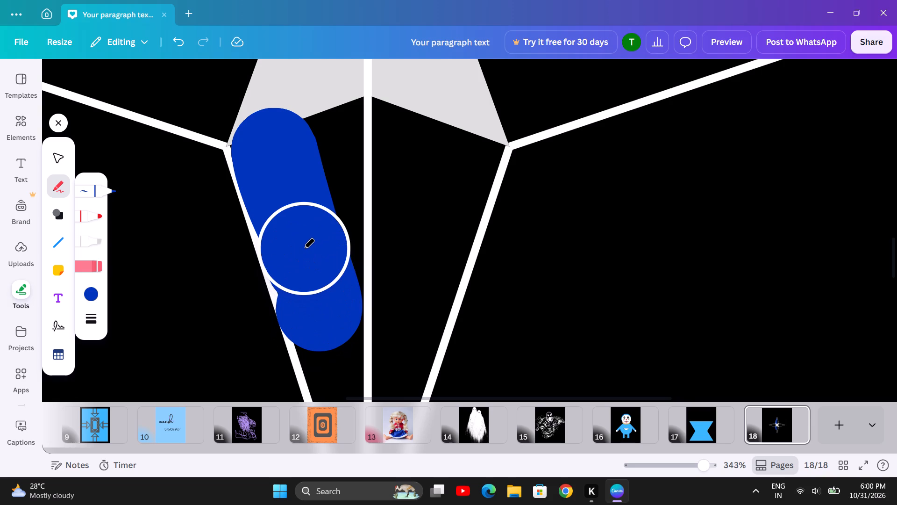
{"action": "left_click", "coordinate": [322, 128]}
{"action": "left_click", "coordinate": [326, 115]}
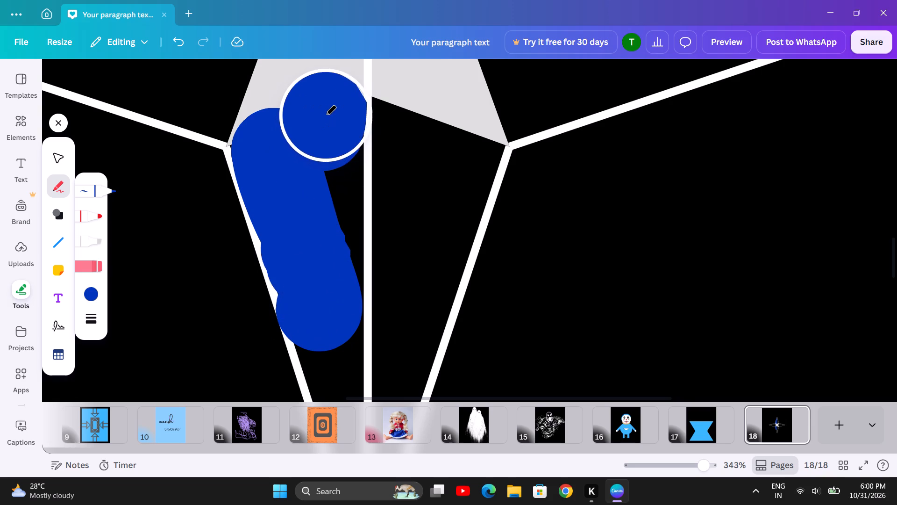
{"action": "left_click", "coordinate": [320, 167]}
{"action": "left_click", "coordinate": [322, 150]}
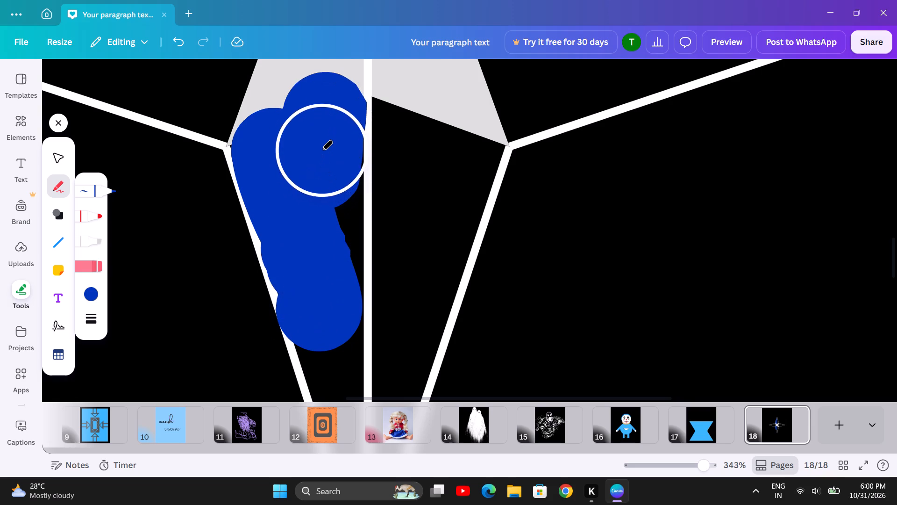
{"action": "left_click", "coordinate": [322, 180]}
{"action": "left_click", "coordinate": [322, 165]}
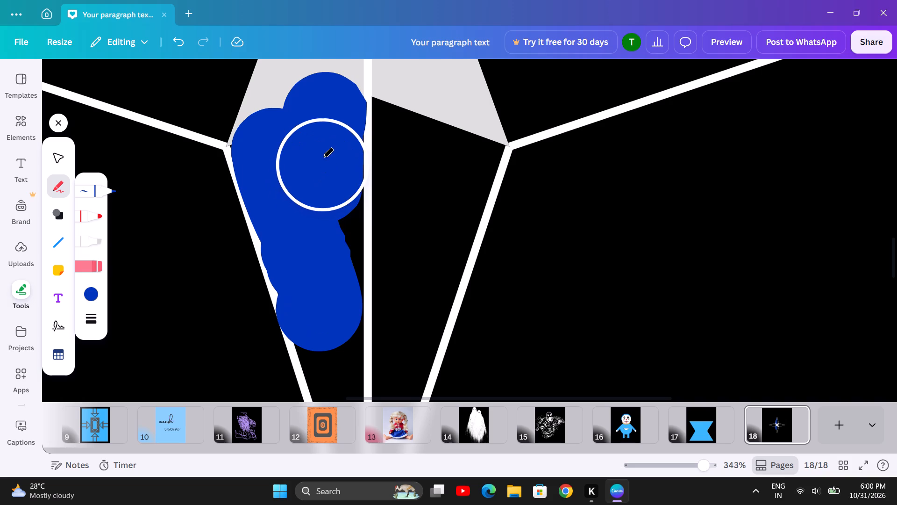
{"action": "left_click", "coordinate": [324, 156]}
{"action": "left_click", "coordinate": [324, 151]}
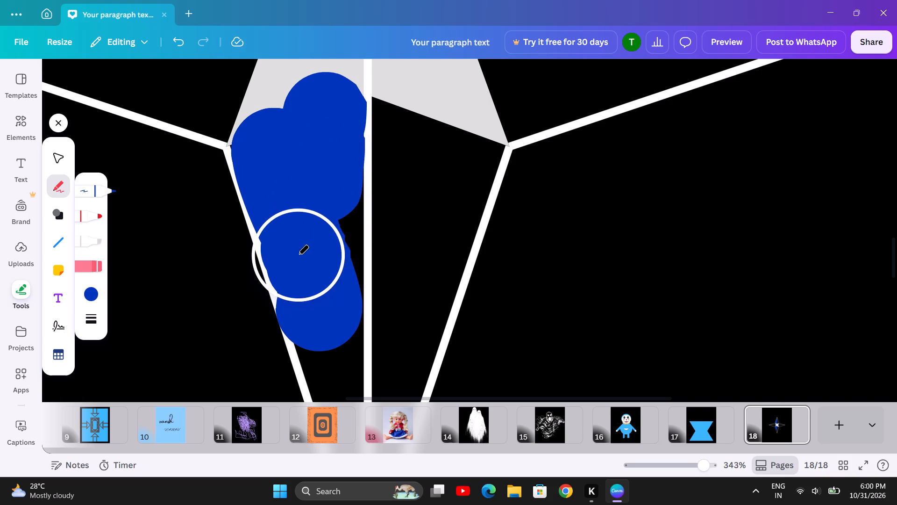
{"action": "left_click", "coordinate": [325, 214]}
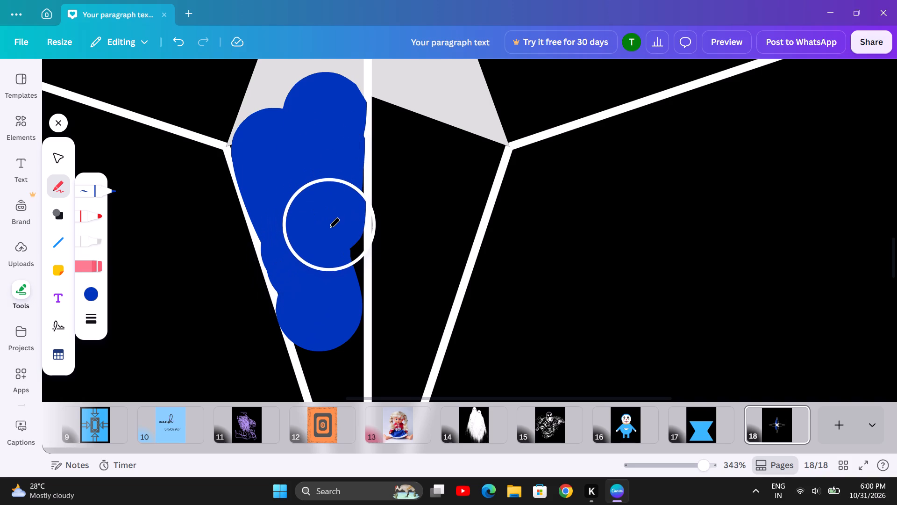
{"action": "left_click", "coordinate": [320, 247]}
{"action": "left_click", "coordinate": [326, 267]}
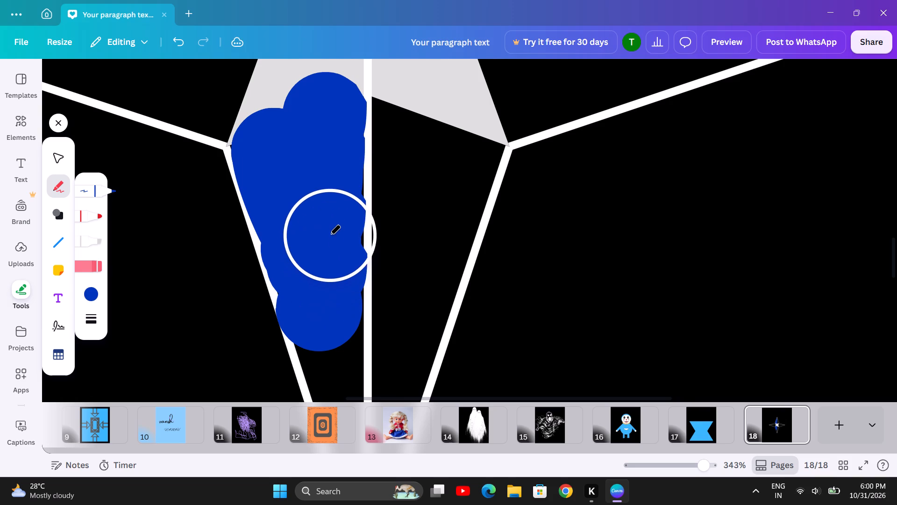
{"action": "left_click", "coordinate": [326, 238]}
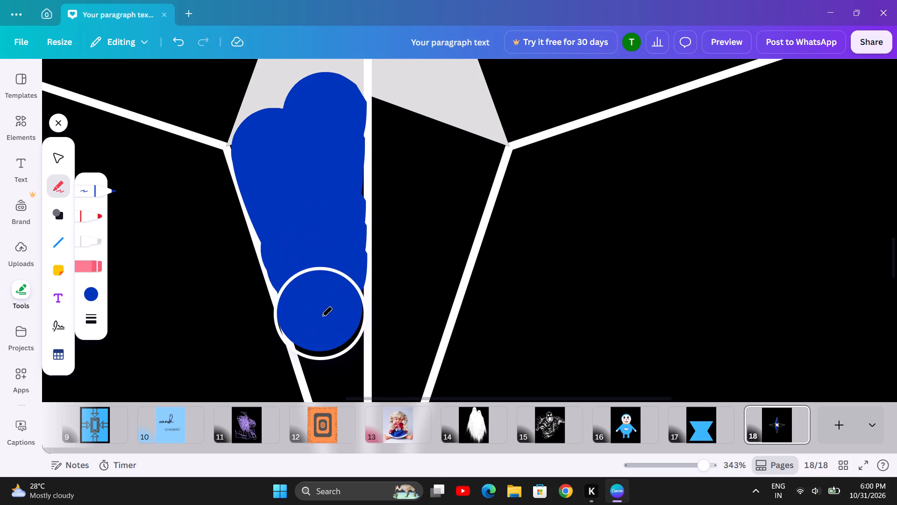
{"action": "left_click", "coordinate": [325, 317]}
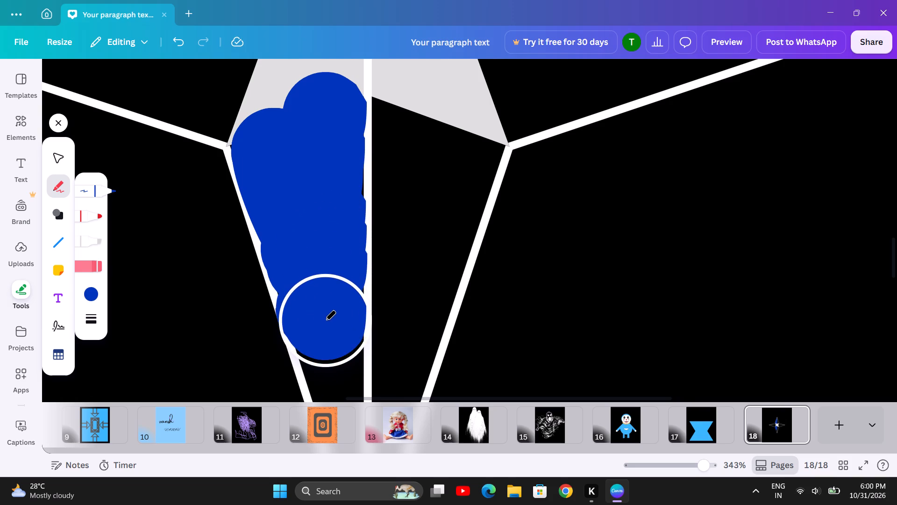
Extend the blue paint down the narrowing left half of the lower arm with the pen at weight 23.
{"action": "left_click", "coordinate": [92, 314]}
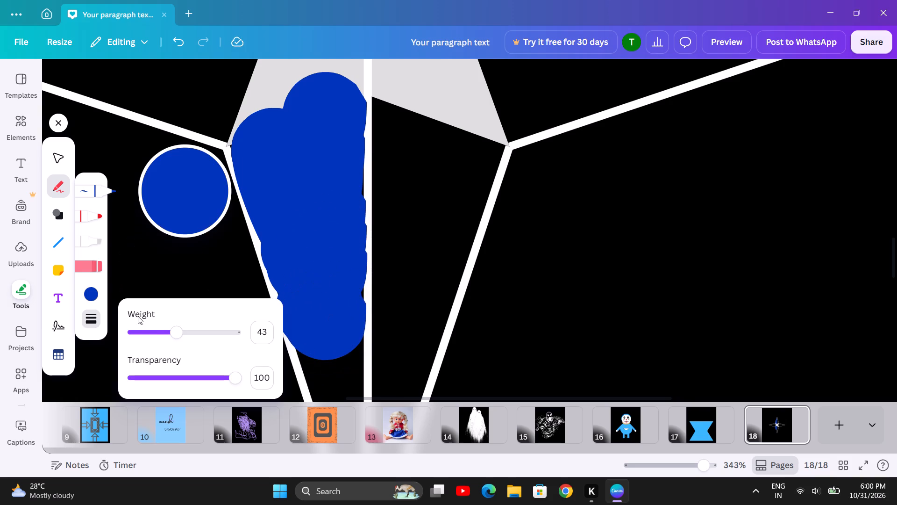
{"action": "left_click", "coordinate": [156, 326]}
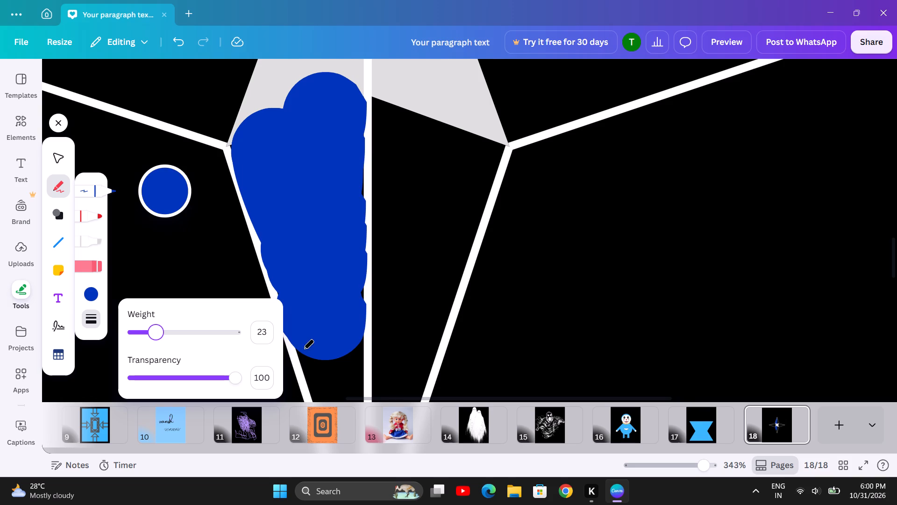
{"action": "left_click_drag", "start_coordinate": [314, 347], "coordinate": [320, 368]}
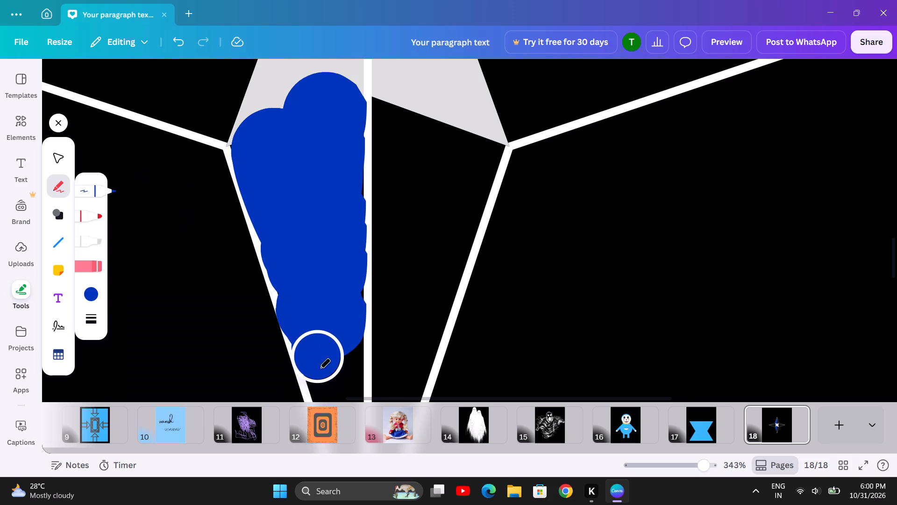
{"action": "left_click_drag", "start_coordinate": [320, 368], "coordinate": [326, 387]}
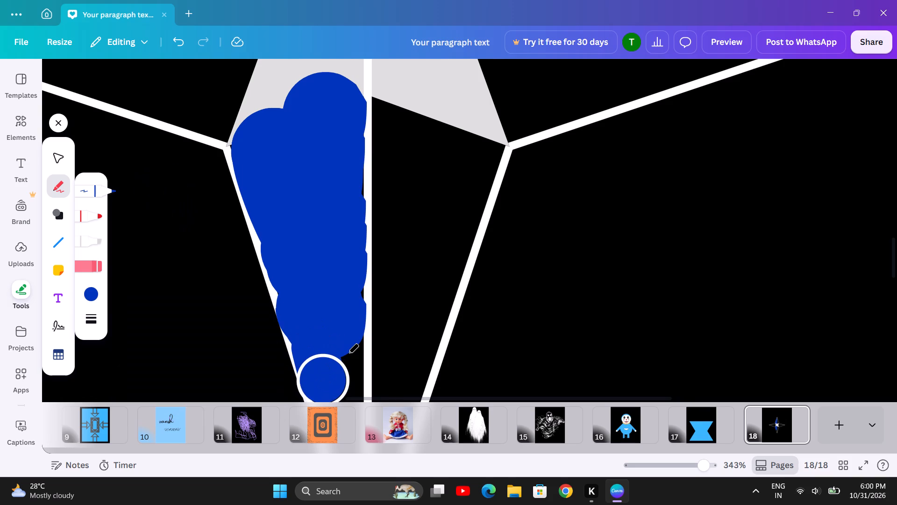
{"action": "left_click_drag", "start_coordinate": [344, 347], "coordinate": [344, 364]}
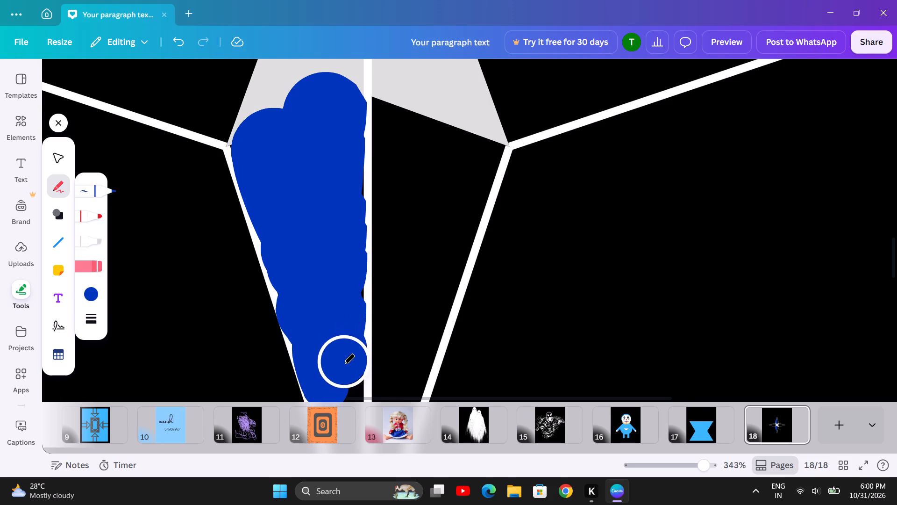
{"action": "left_click_drag", "start_coordinate": [344, 364], "coordinate": [342, 398]}
{"action": "scroll", "coordinate": [328, 266], "scroll_direction": "down", "scroll_amount": 2}
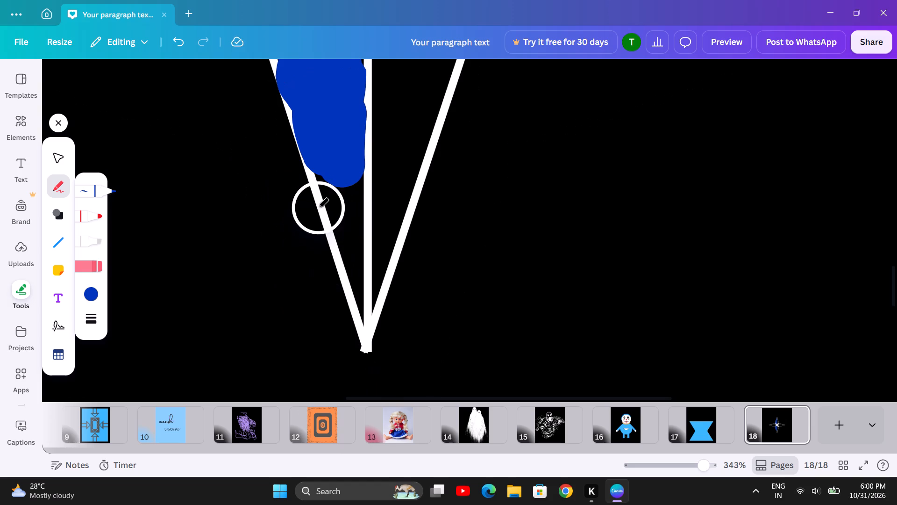
{"action": "left_click_drag", "start_coordinate": [335, 175], "coordinate": [339, 188]}
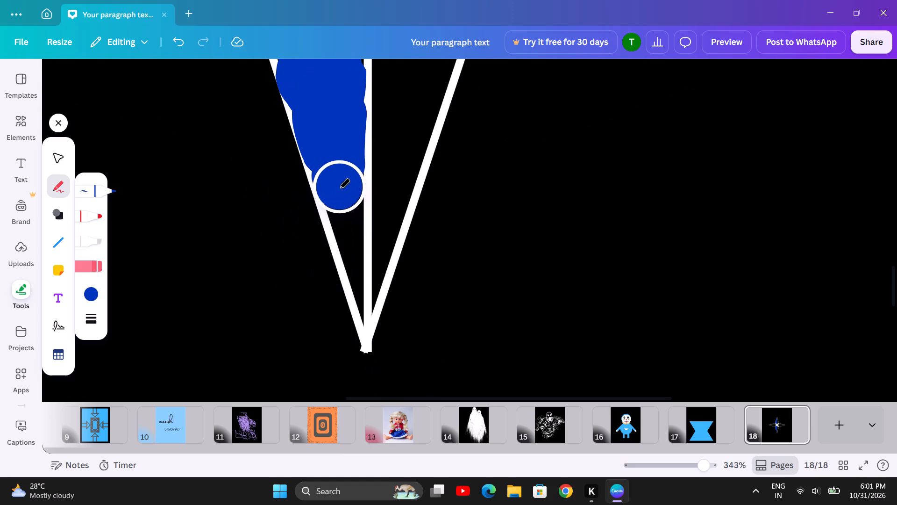
{"action": "left_click_drag", "start_coordinate": [339, 188], "coordinate": [348, 227]}
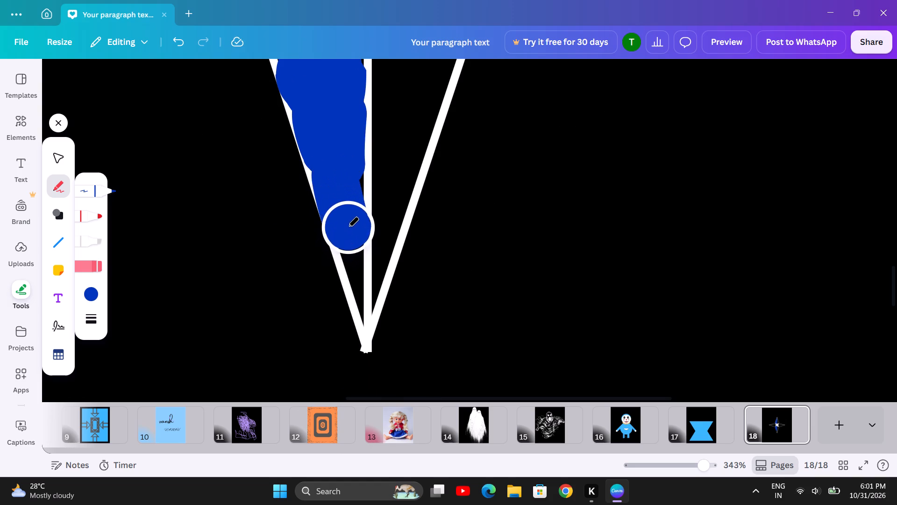
{"action": "left_click", "coordinate": [346, 183]}
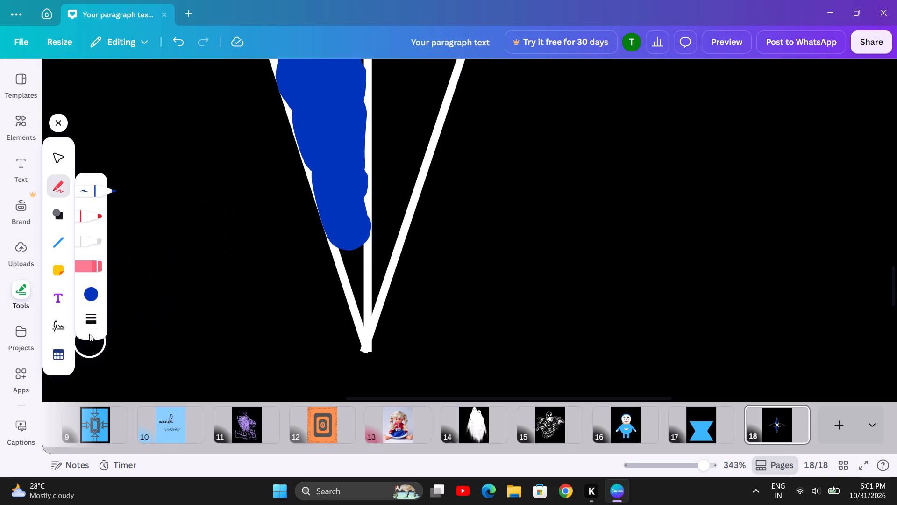
Add a blue pen dab at weight 17 just below the painted area in the lower arm's left half.
{"action": "left_click_drag", "start_coordinate": [89, 317], "coordinate": [35, 275]}
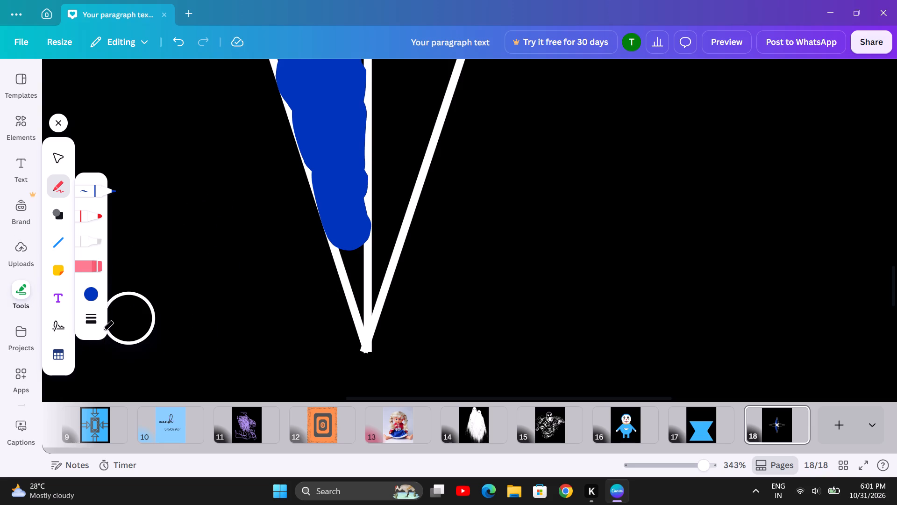
{"action": "left_click", "coordinate": [88, 324]}
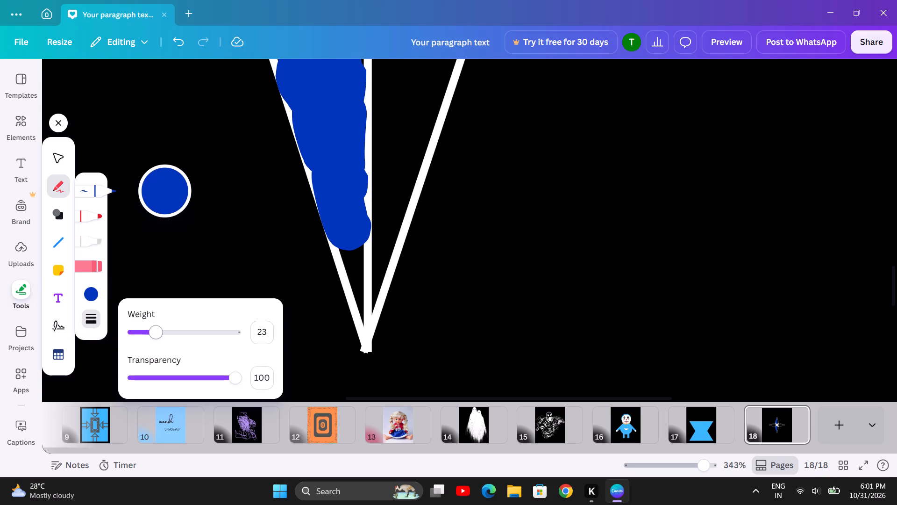
{"action": "left_click_drag", "start_coordinate": [158, 336], "coordinate": [136, 335]}
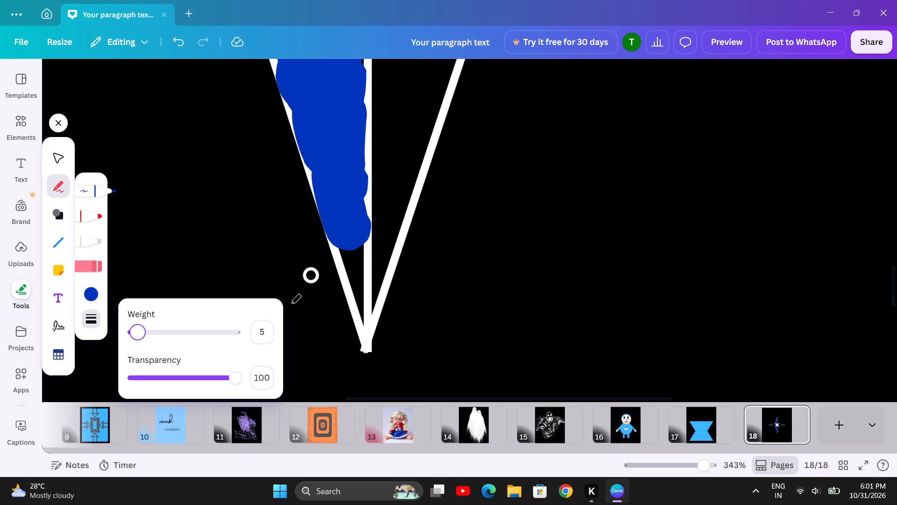
{"action": "left_click_drag", "start_coordinate": [141, 329], "coordinate": [149, 331]}
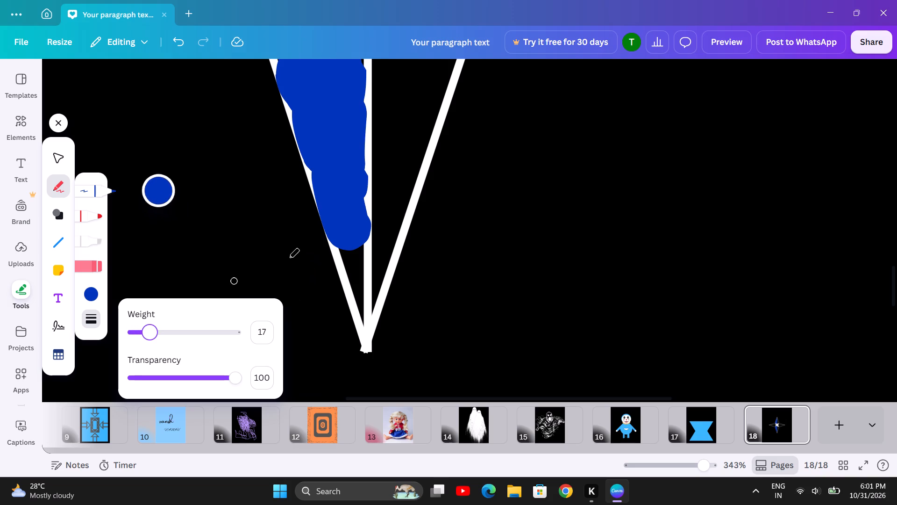
{"action": "left_click", "coordinate": [354, 255]}
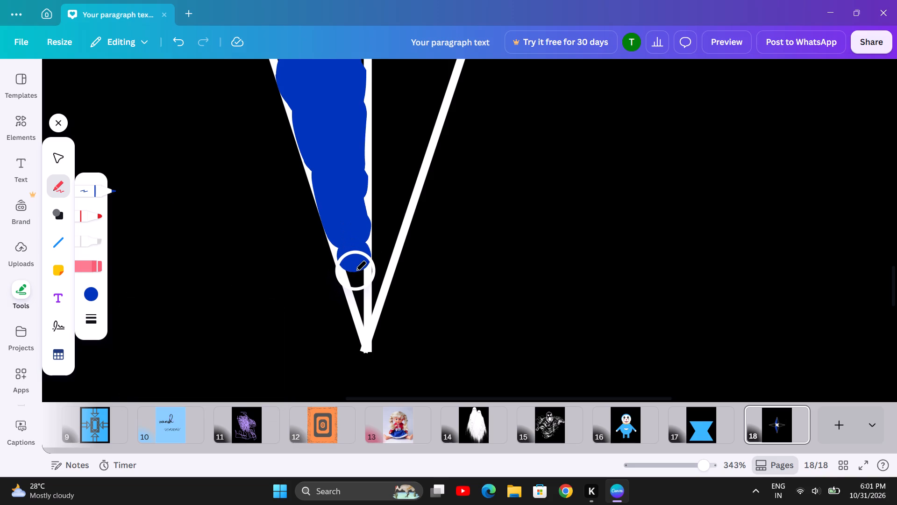
Fill the remaining tip of the lower arm's left half with blue pen strokes at weight 6.
{"action": "left_click", "coordinate": [94, 293]}
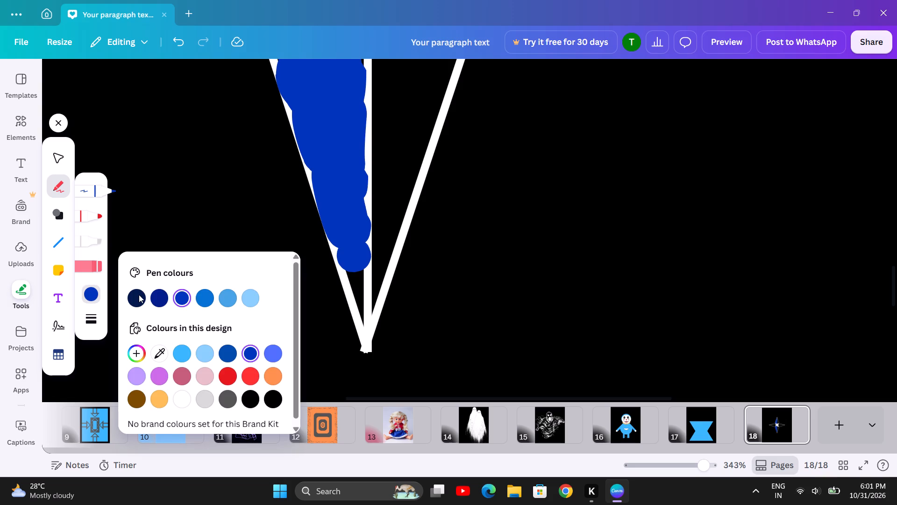
{"action": "left_click", "coordinate": [97, 319]}
{"action": "left_click_drag", "start_coordinate": [149, 334], "coordinate": [138, 334]}
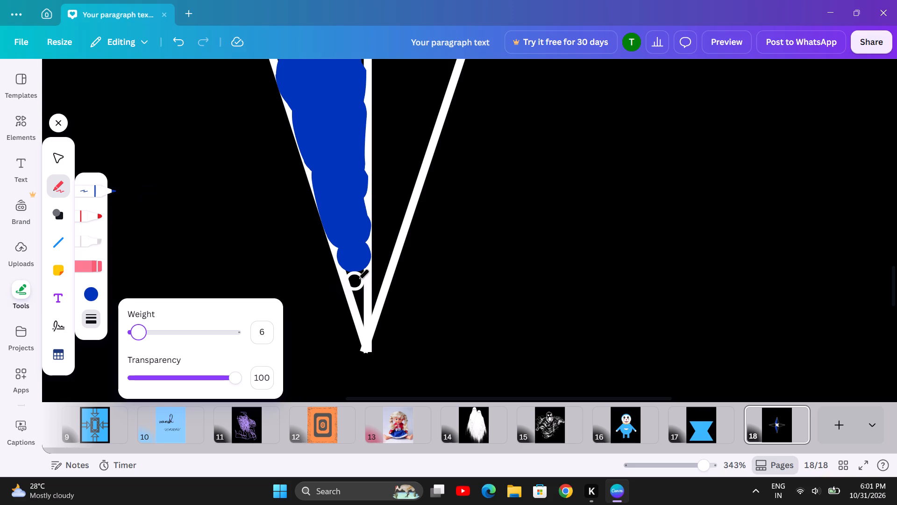
{"action": "left_click_drag", "start_coordinate": [353, 276], "coordinate": [354, 280]}
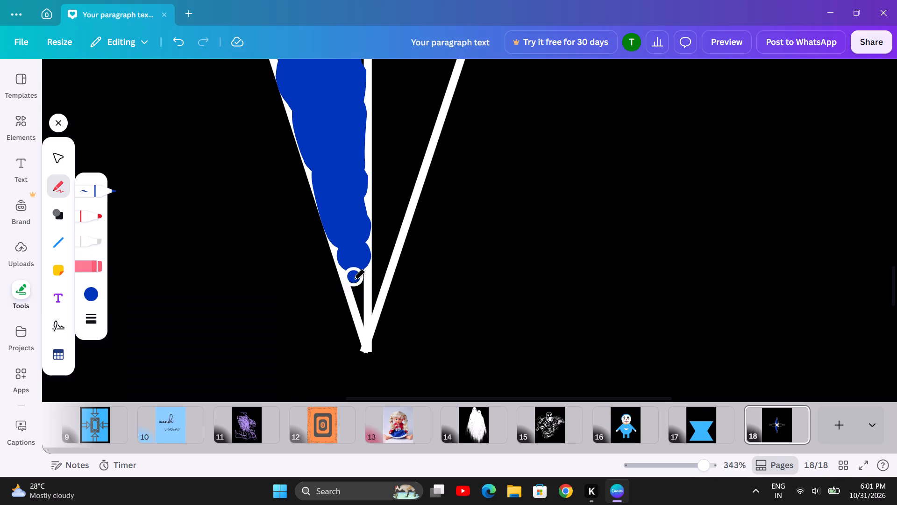
{"action": "left_click_drag", "start_coordinate": [354, 280], "coordinate": [360, 310]}
{"action": "left_click_drag", "start_coordinate": [360, 310], "coordinate": [363, 321]}
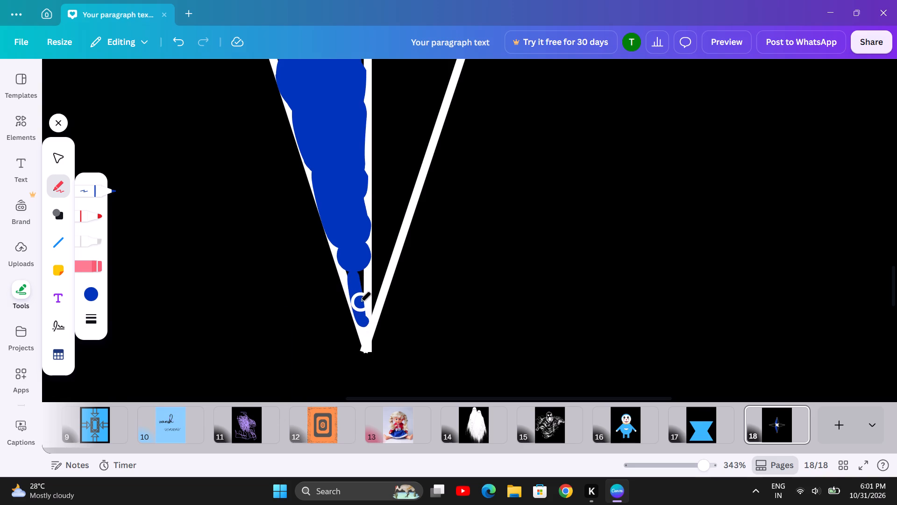
{"action": "left_click_drag", "start_coordinate": [360, 302], "coordinate": [360, 269]}
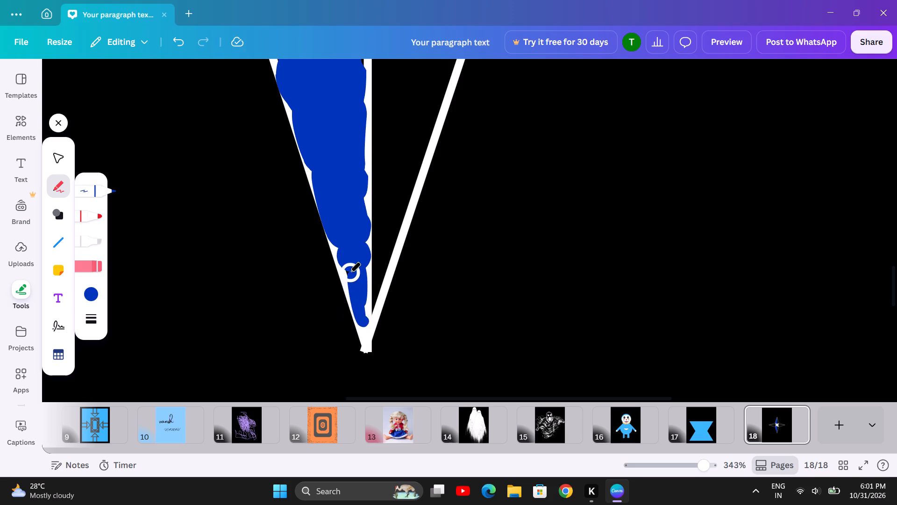
{"action": "left_click", "coordinate": [349, 272]}
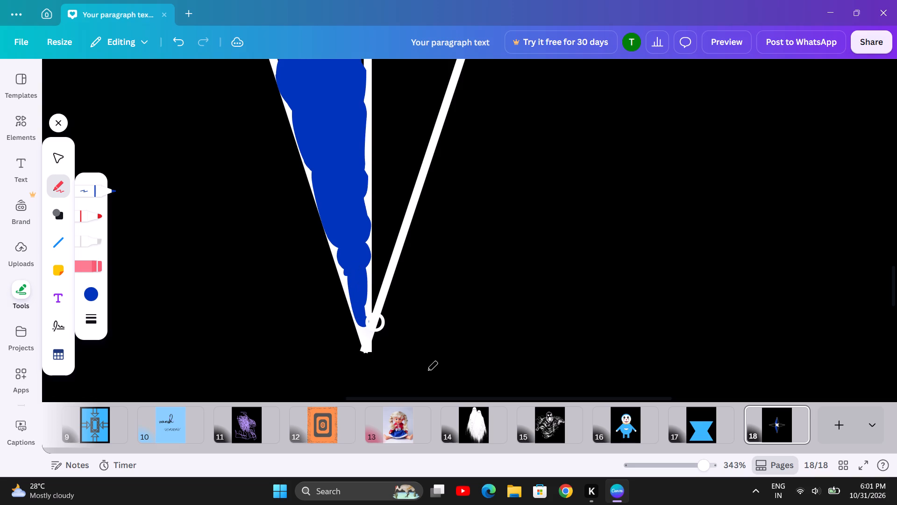
Select the left arm's lower outline and examine the stacking order of the paint strokes and white lines in the layer list.
{"action": "left_click", "coordinate": [679, 463]}
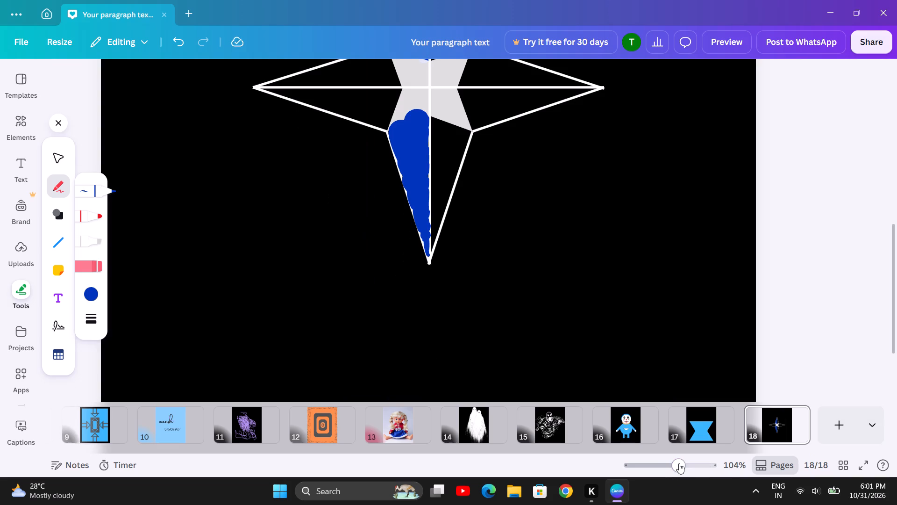
{"action": "scroll", "coordinate": [482, 307], "scroll_direction": "up", "scroll_amount": 1}
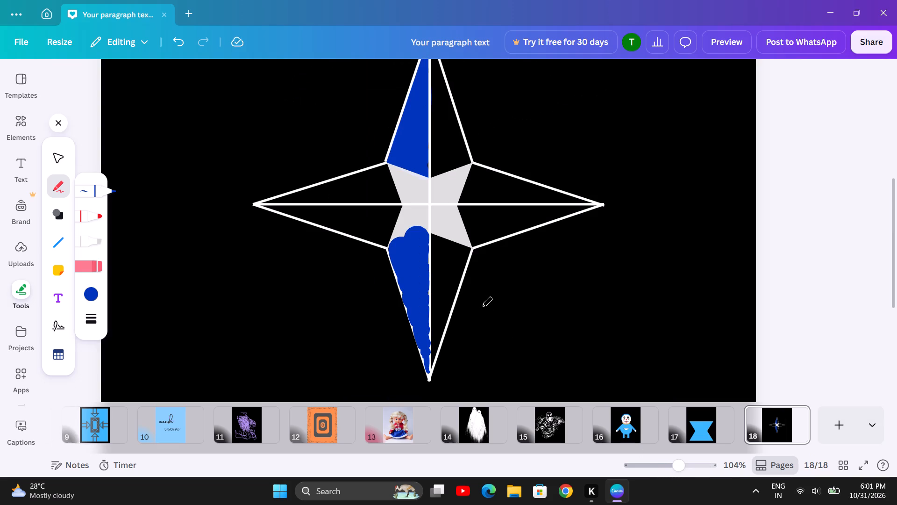
{"action": "scroll", "coordinate": [482, 307], "scroll_direction": "up", "scroll_amount": 1}
{"action": "scroll", "coordinate": [482, 307], "scroll_direction": "down", "scroll_amount": 1}
{"action": "left_click", "coordinate": [46, 208]}
{"action": "left_click", "coordinate": [62, 212]}
{"action": "left_click", "coordinate": [358, 234]}
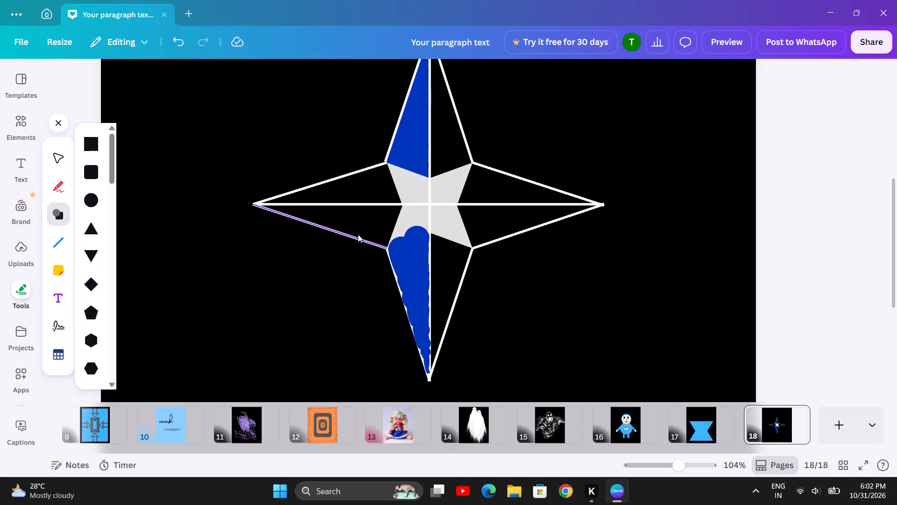
{"action": "left_click", "coordinate": [552, 76]}
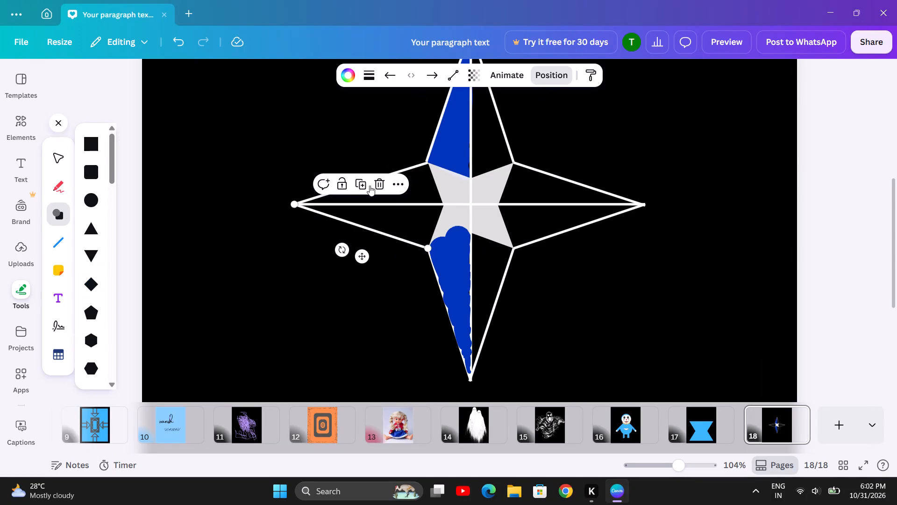
{"action": "scroll", "coordinate": [191, 190], "scroll_direction": "down", "scroll_amount": 1}
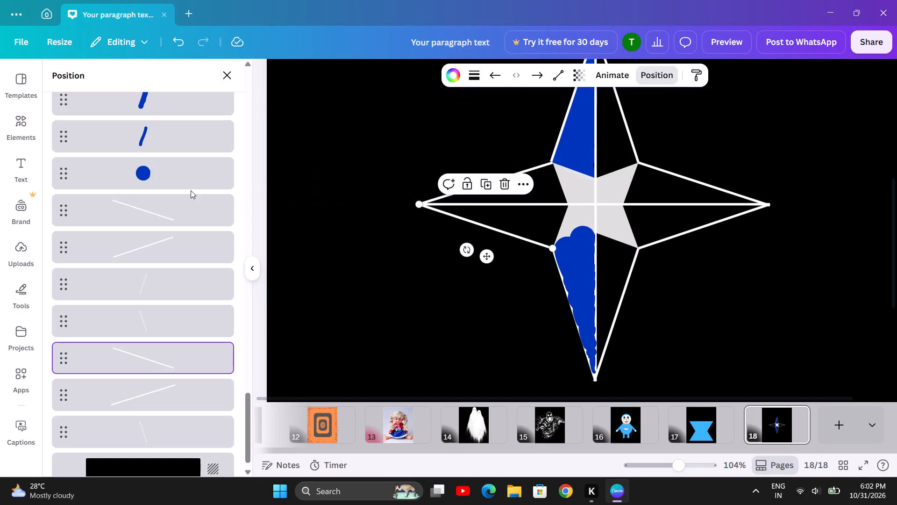
{"action": "scroll", "coordinate": [191, 190], "scroll_direction": "down", "scroll_amount": 6}
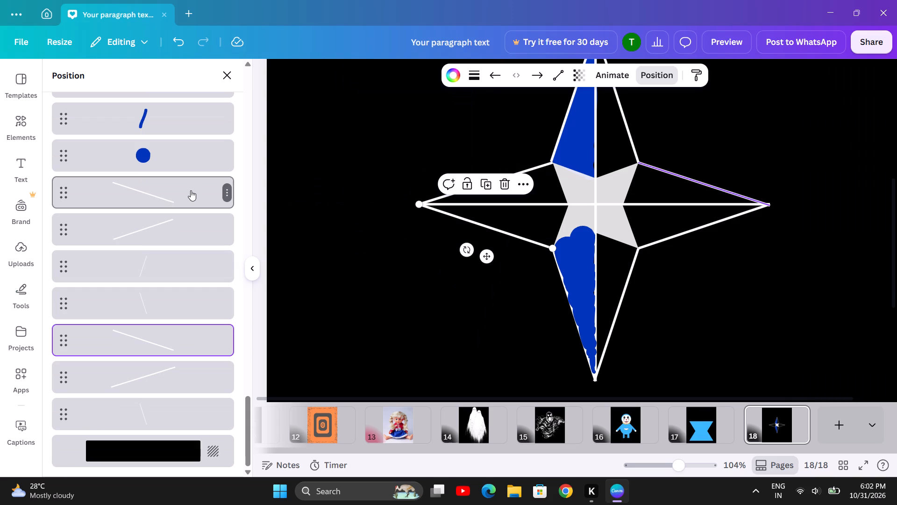
{"action": "scroll", "coordinate": [191, 190], "scroll_direction": "down", "scroll_amount": 2}
{"action": "scroll", "coordinate": [191, 190], "scroll_direction": "up", "scroll_amount": 7}
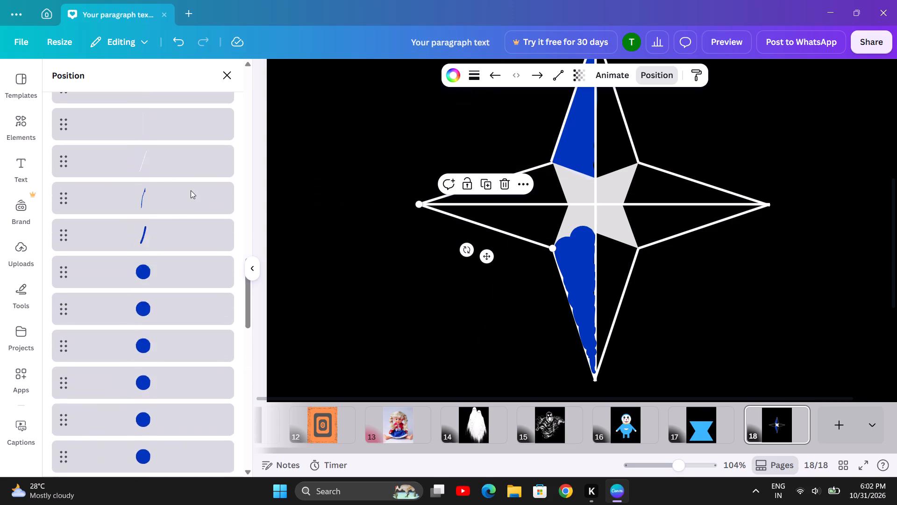
{"action": "scroll", "coordinate": [191, 190], "scroll_direction": "up", "scroll_amount": 3}
{"action": "scroll", "coordinate": [191, 190], "scroll_direction": "down", "scroll_amount": 1}
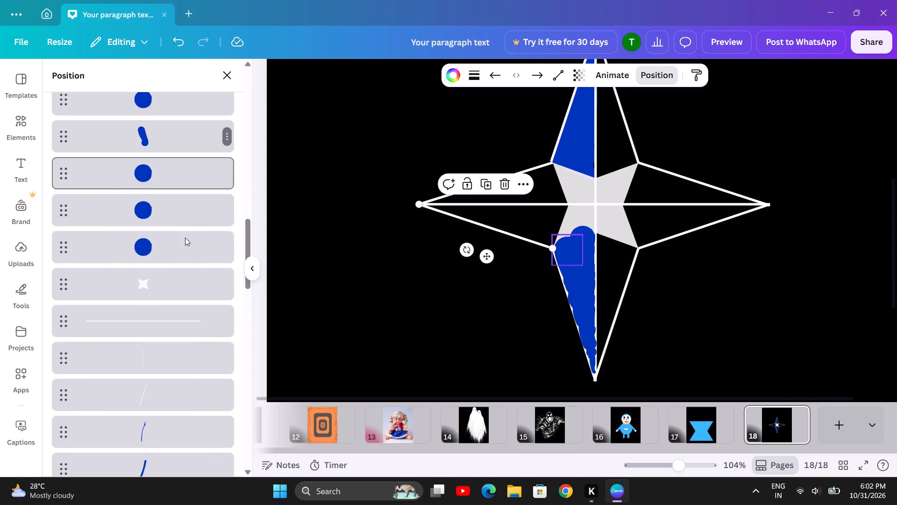
Move the white vertical centre line up the layer order to just below the topmost blue stroke.
{"action": "left_click_drag", "start_coordinate": [172, 318], "coordinate": [178, 238]}
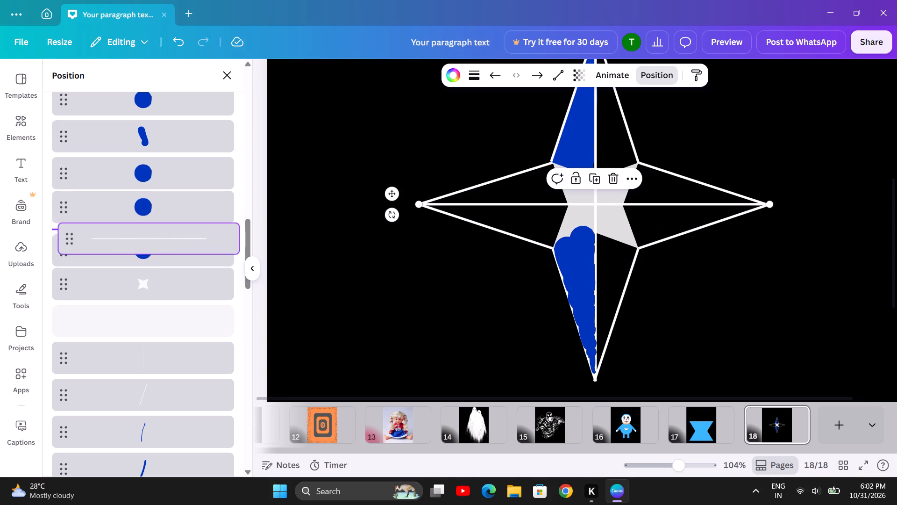
{"action": "left_click_drag", "start_coordinate": [178, 238], "coordinate": [168, 308]}
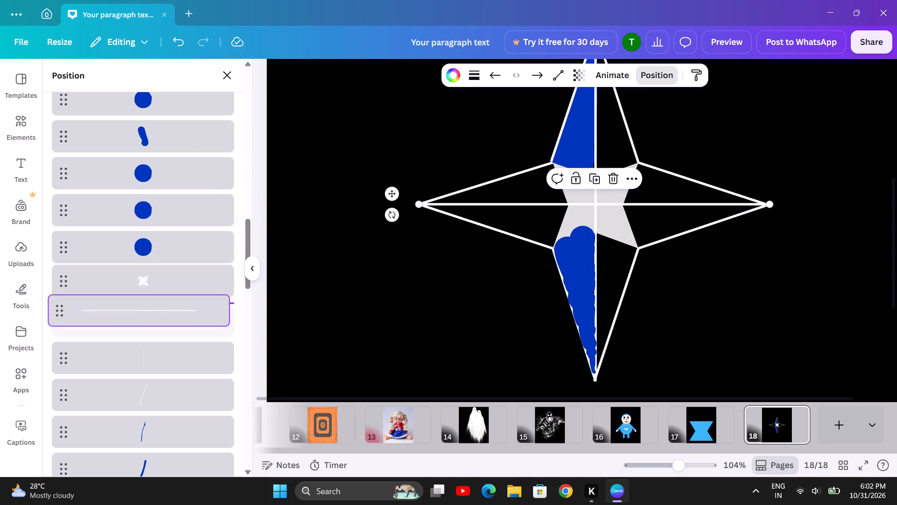
{"action": "scroll", "coordinate": [171, 250], "scroll_direction": "up", "scroll_amount": 2}
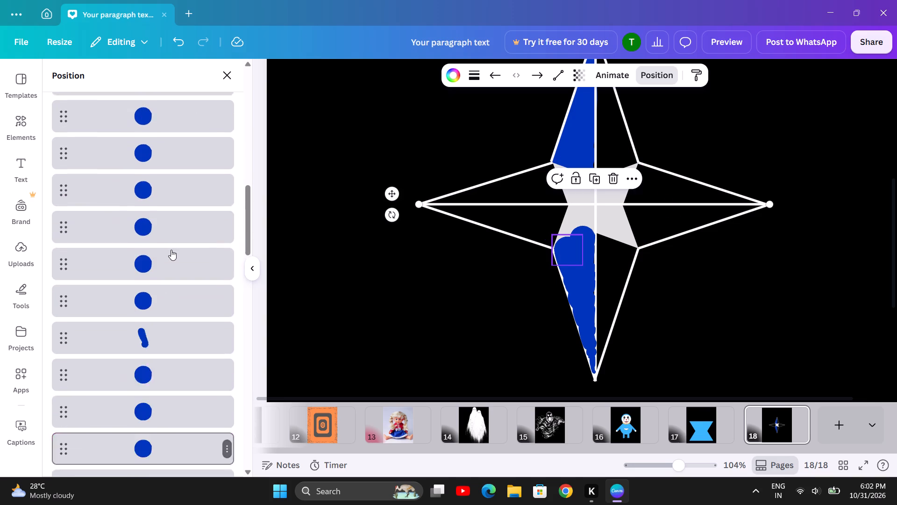
{"action": "scroll", "coordinate": [171, 250], "scroll_direction": "up", "scroll_amount": 7}
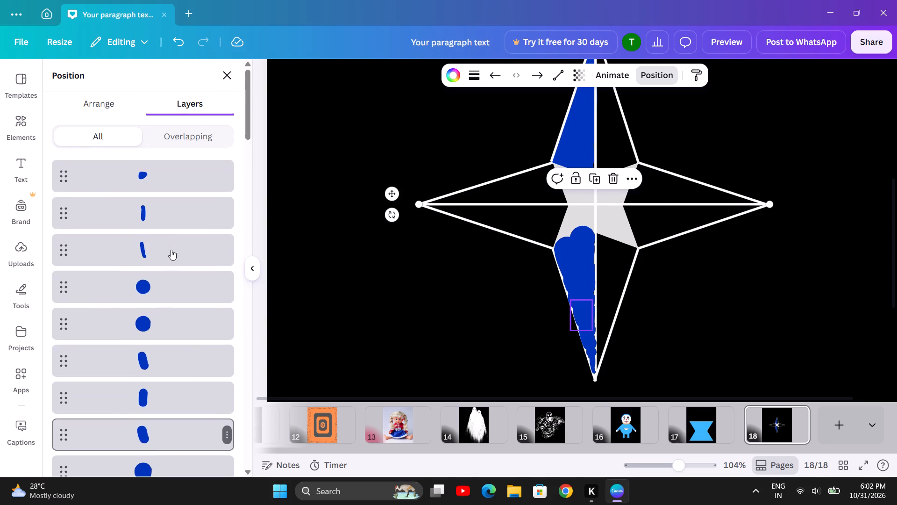
{"action": "scroll", "coordinate": [171, 250], "scroll_direction": "down", "scroll_amount": 6}
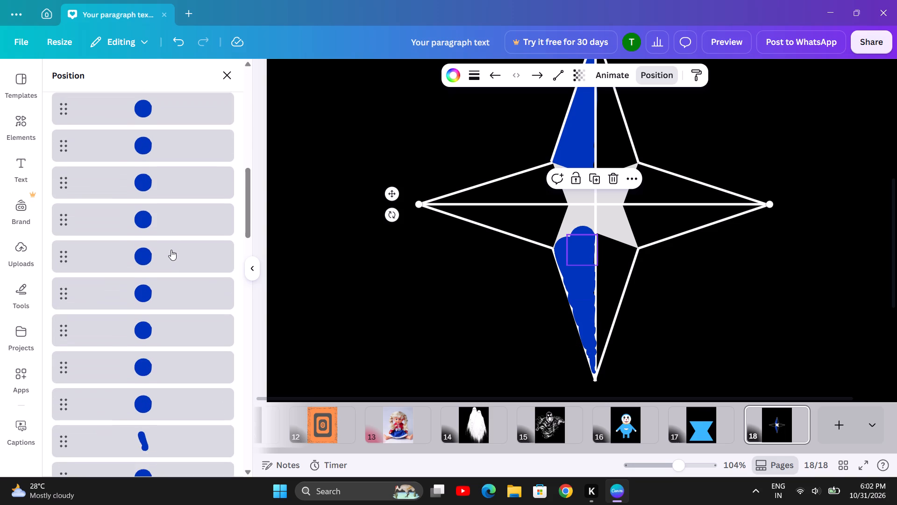
{"action": "scroll", "coordinate": [171, 250], "scroll_direction": "down", "scroll_amount": 3}
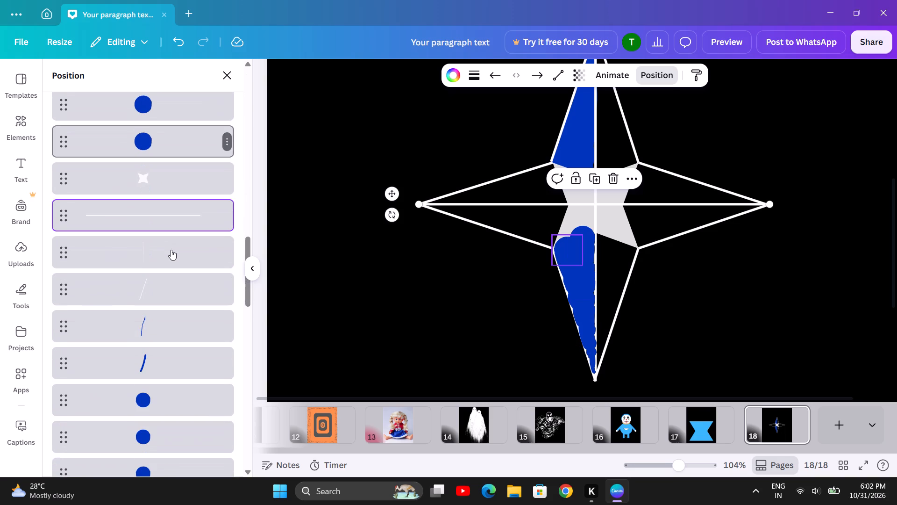
{"action": "left_click_drag", "start_coordinate": [171, 250], "coordinate": [162, 172]}
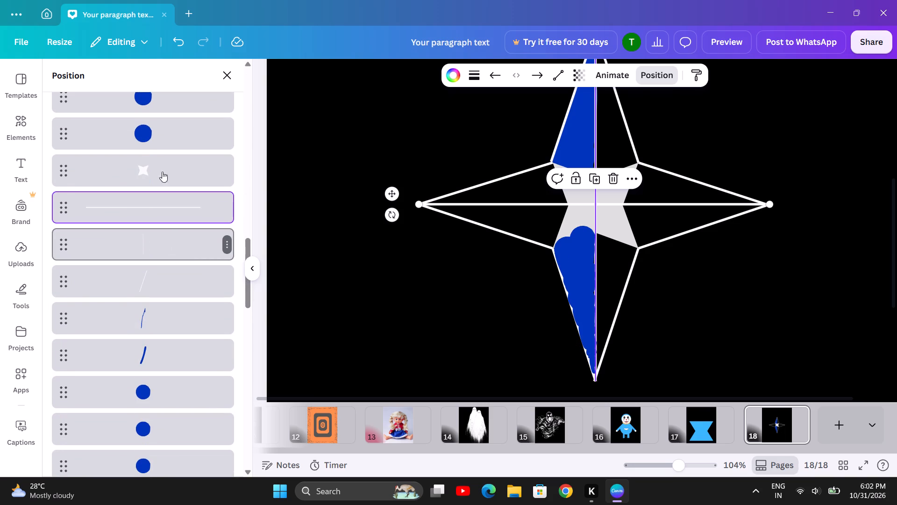
{"action": "left_click_drag", "start_coordinate": [162, 172], "coordinate": [178, 72]}
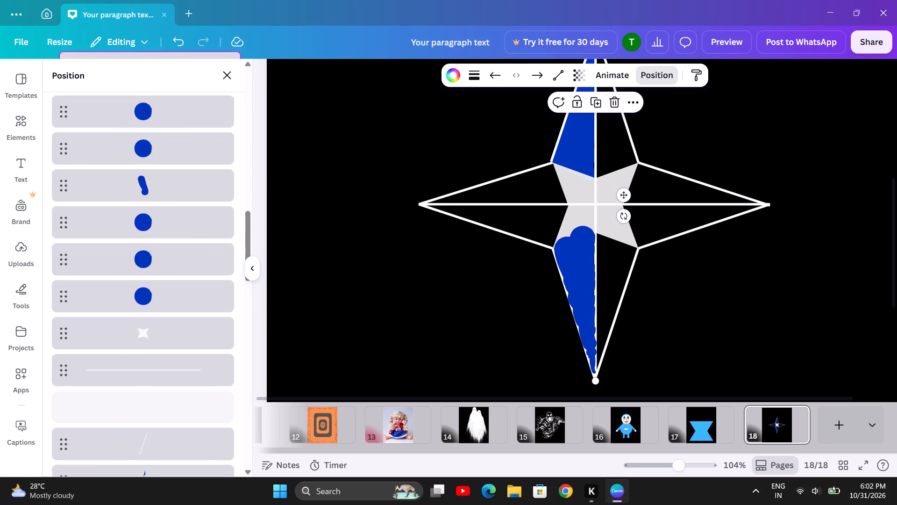
{"action": "left_click_drag", "start_coordinate": [178, 72], "coordinate": [177, 67]}
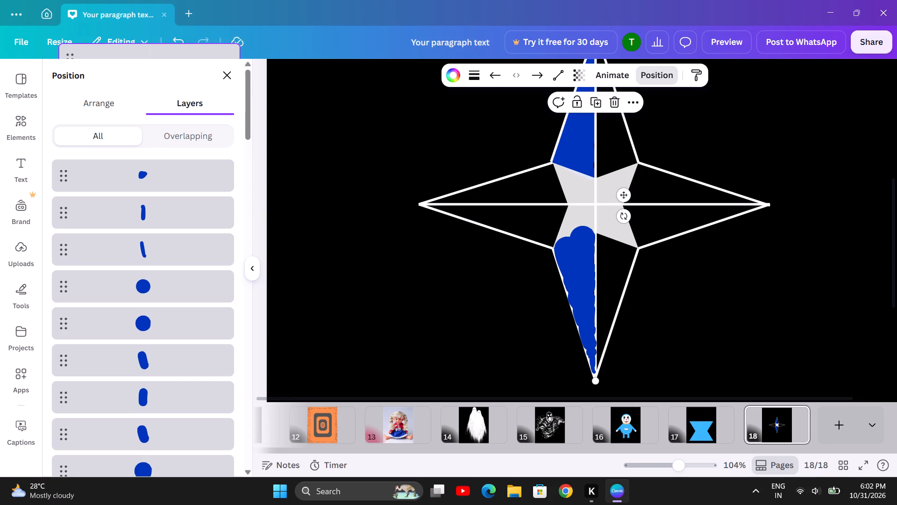
{"action": "left_click_drag", "start_coordinate": [177, 67], "coordinate": [169, 179]}
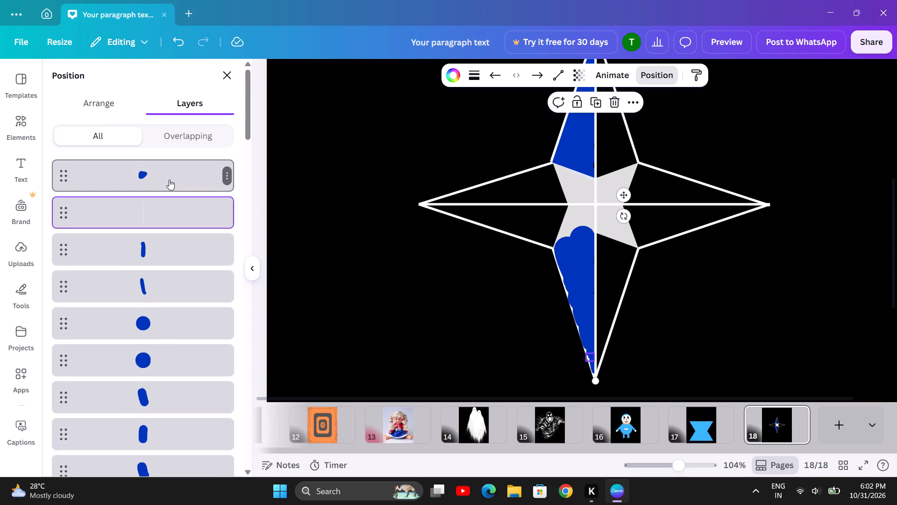
Move the white outline on the left edge of the lower arm to the top of the layer order.
{"action": "scroll", "coordinate": [167, 188], "scroll_direction": "down", "scroll_amount": 2}
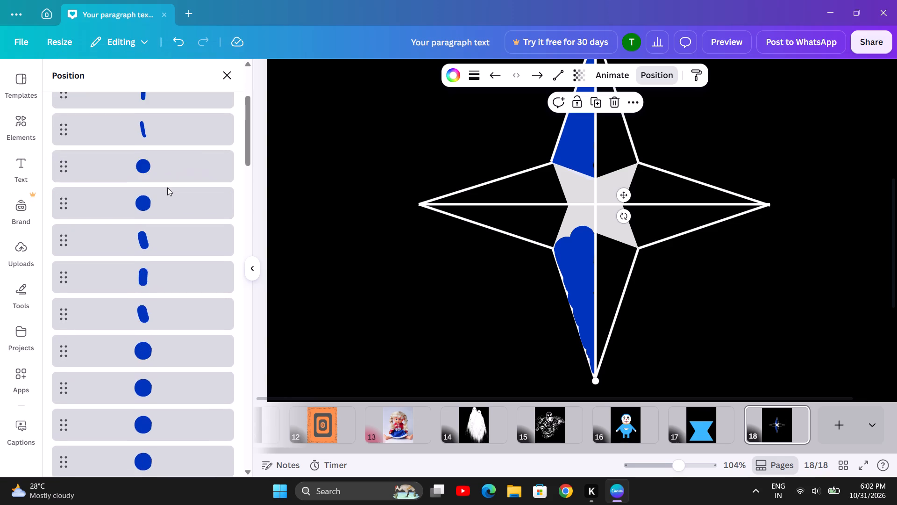
{"action": "scroll", "coordinate": [167, 188], "scroll_direction": "down", "scroll_amount": 9}
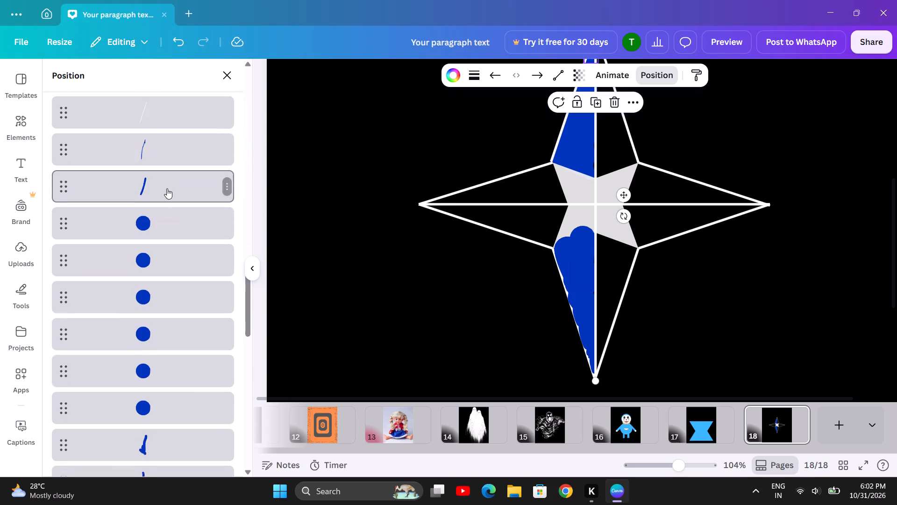
{"action": "scroll", "coordinate": [167, 188], "scroll_direction": "down", "scroll_amount": 5}
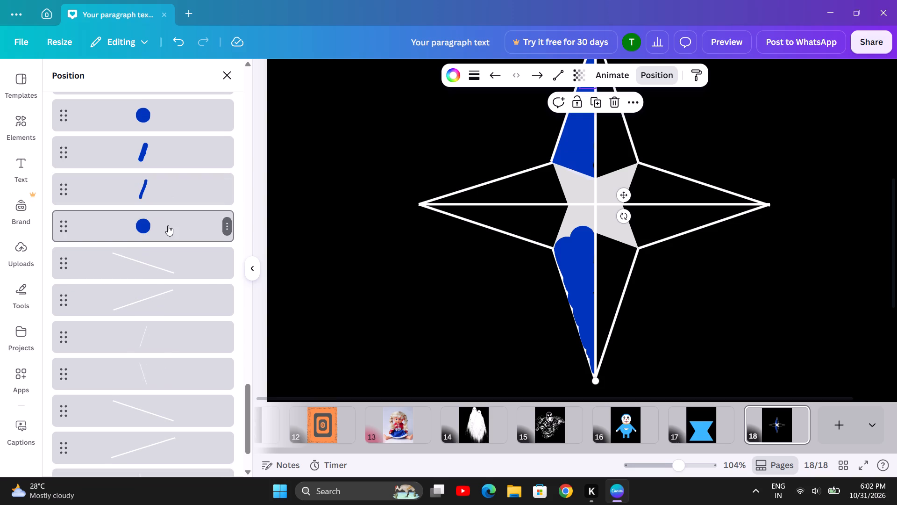
{"action": "scroll", "coordinate": [168, 226], "scroll_direction": "down", "scroll_amount": 3}
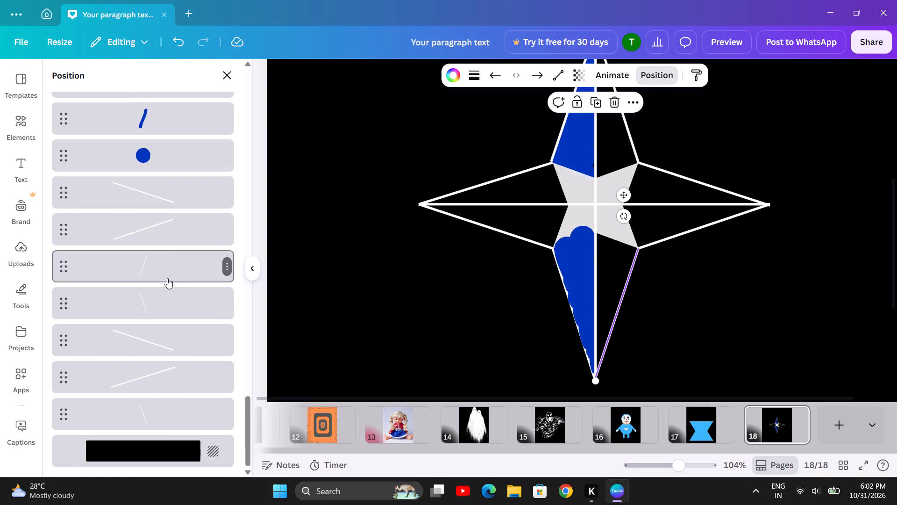
{"action": "left_click_drag", "start_coordinate": [165, 298], "coordinate": [165, 275]}
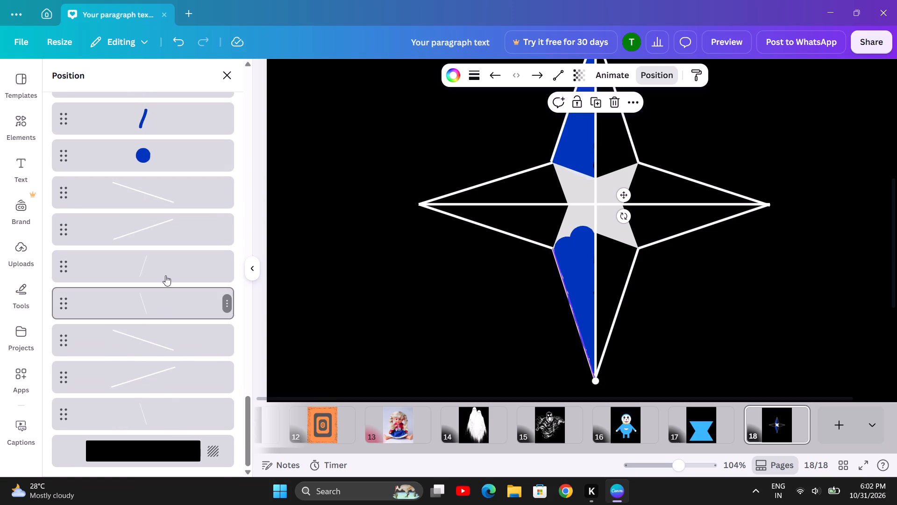
{"action": "left_click_drag", "start_coordinate": [165, 275], "coordinate": [164, 67]}
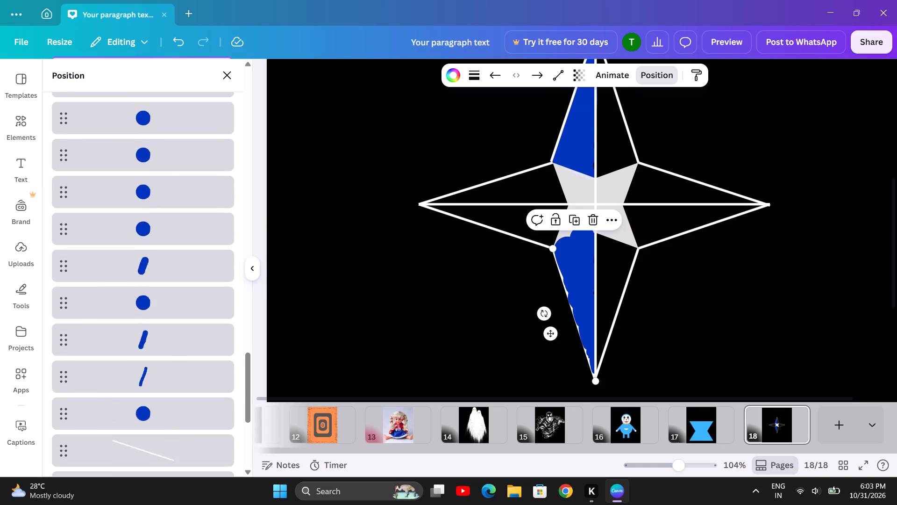
{"action": "left_click_drag", "start_coordinate": [164, 67], "coordinate": [171, 58]}
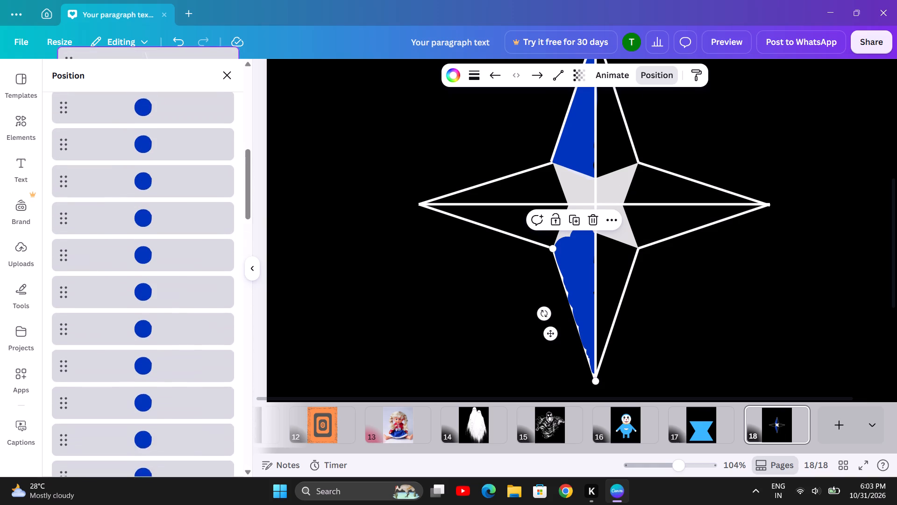
{"action": "left_click_drag", "start_coordinate": [171, 58], "coordinate": [164, 166]}
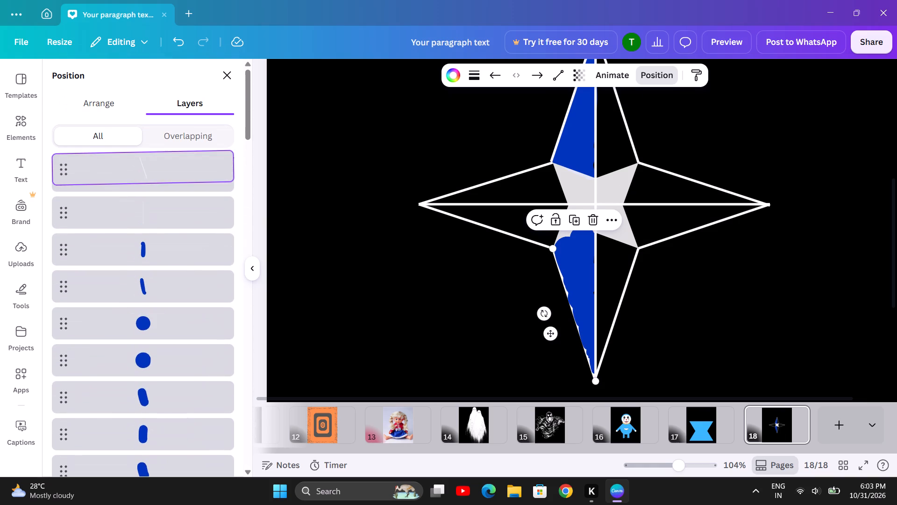
{"action": "left_click_drag", "start_coordinate": [164, 166], "coordinate": [163, 169]}
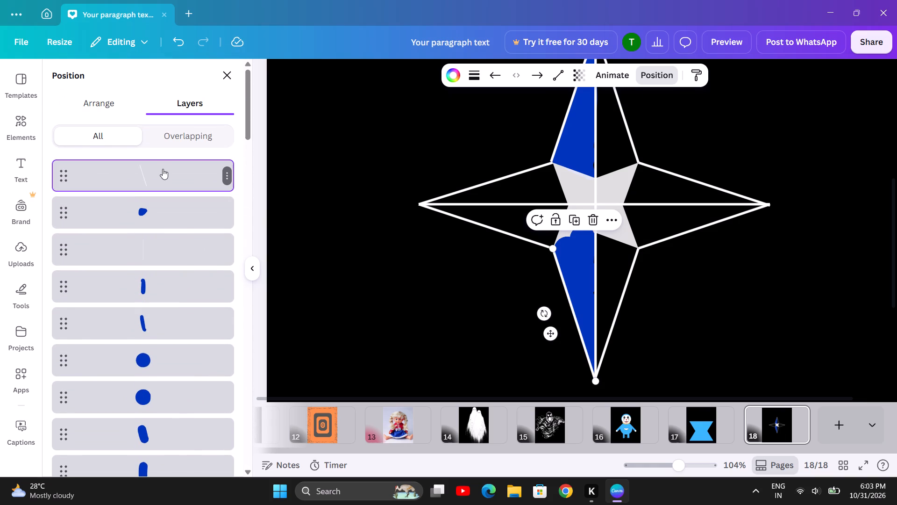
Move the pale four-pointed centre star to the top of the layer order, above the lower arm's blue paint.
{"action": "scroll", "coordinate": [149, 293], "scroll_direction": "down", "scroll_amount": 2}
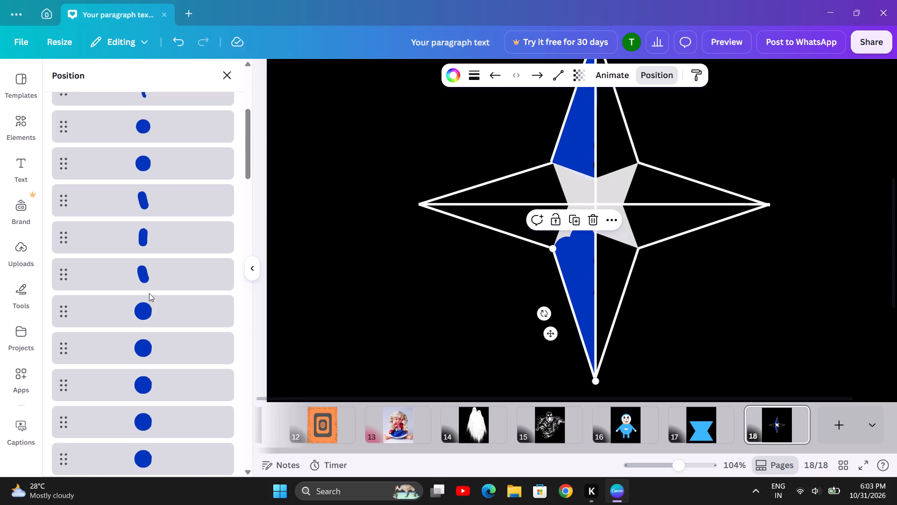
{"action": "scroll", "coordinate": [149, 293], "scroll_direction": "down", "scroll_amount": 7}
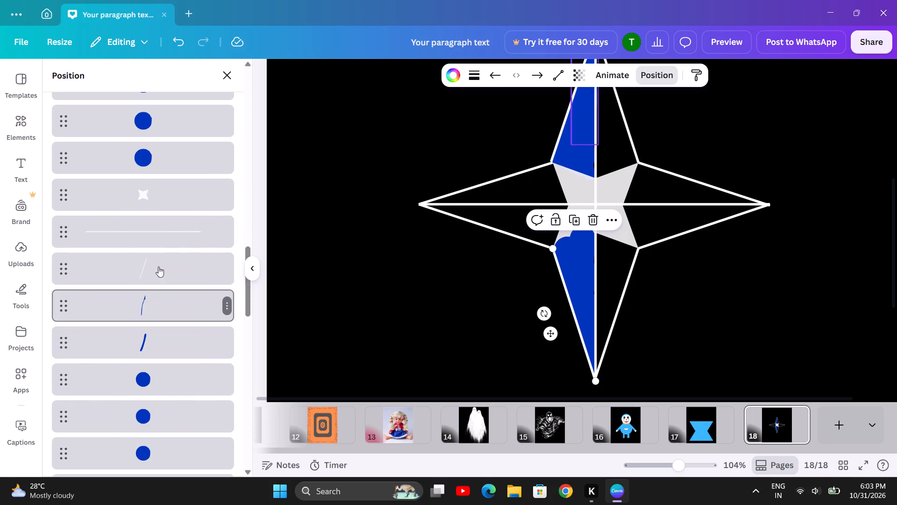
{"action": "left_click_drag", "start_coordinate": [171, 194], "coordinate": [167, 118]}
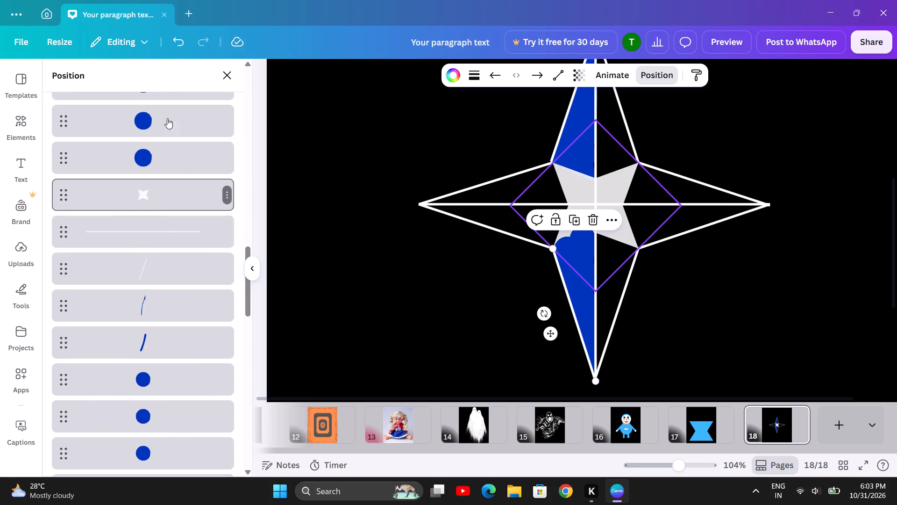
{"action": "left_click_drag", "start_coordinate": [167, 118], "coordinate": [167, 39]}
{"action": "left_click_drag", "start_coordinate": [167, 39], "coordinate": [160, 143]}
{"action": "left_click_drag", "start_coordinate": [160, 143], "coordinate": [158, 197]}
{"action": "left_click_drag", "start_coordinate": [158, 197], "coordinate": [158, 187]}
{"action": "left_click_drag", "start_coordinate": [158, 187], "coordinate": [161, 73]}
{"action": "left_click_drag", "start_coordinate": [161, 73], "coordinate": [162, 70]}
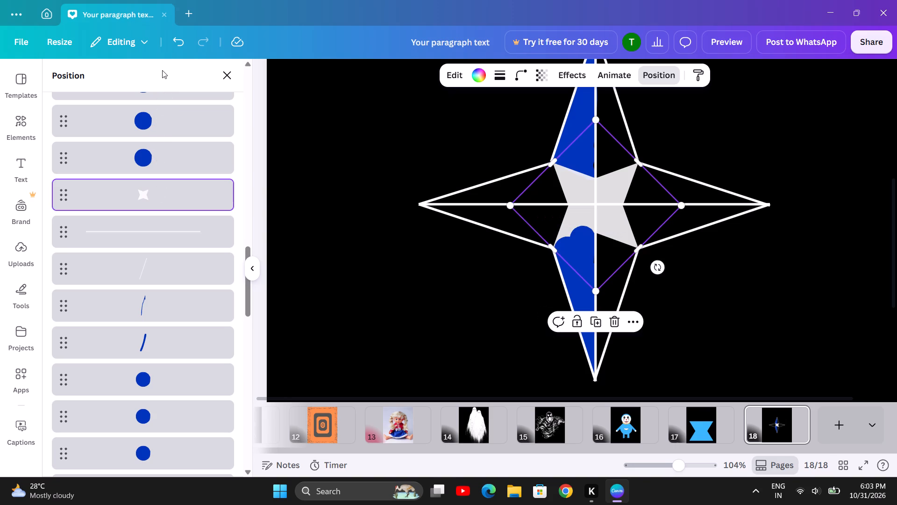
{"action": "left_click_drag", "start_coordinate": [167, 196], "coordinate": [170, 110]}
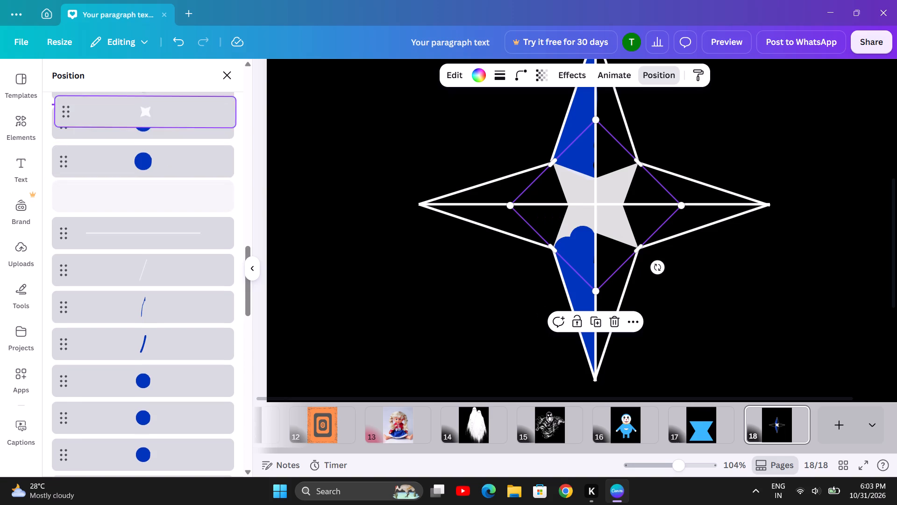
{"action": "left_click_drag", "start_coordinate": [170, 110], "coordinate": [169, 48]}
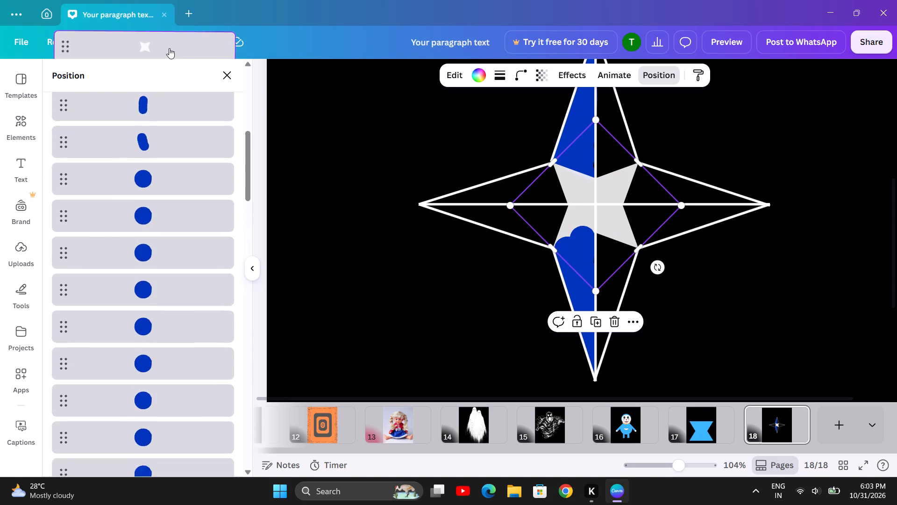
{"action": "left_click_drag", "start_coordinate": [169, 48], "coordinate": [179, 173]}
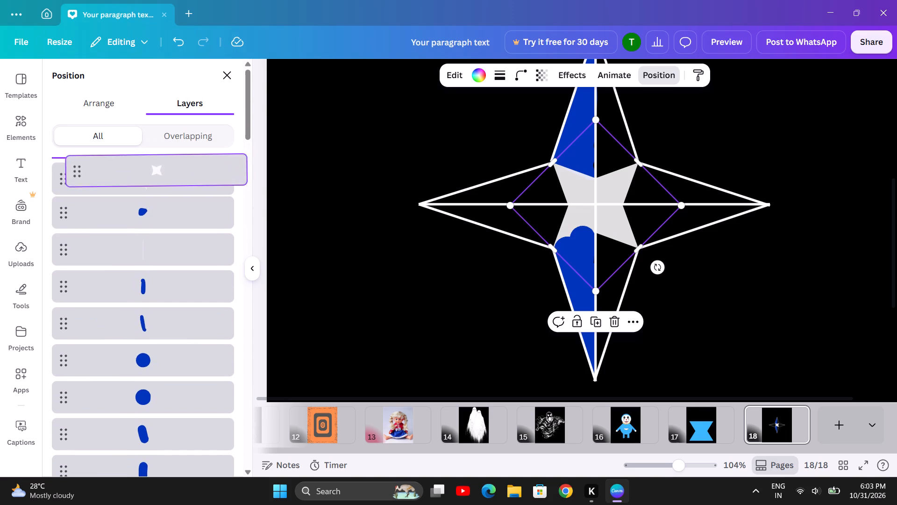
{"action": "left_click_drag", "start_coordinate": [179, 173], "coordinate": [170, 176]}
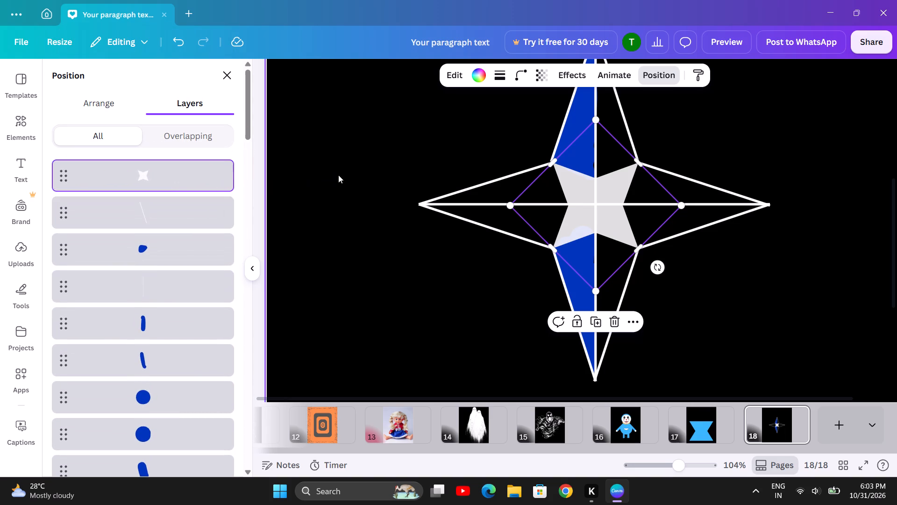
{"action": "left_click", "coordinate": [370, 191]}
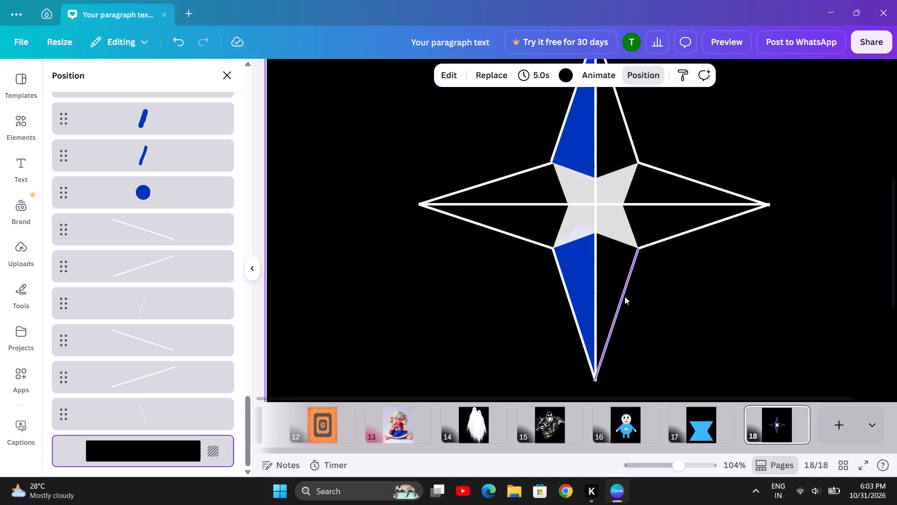
{"action": "left_click", "coordinate": [615, 370]}
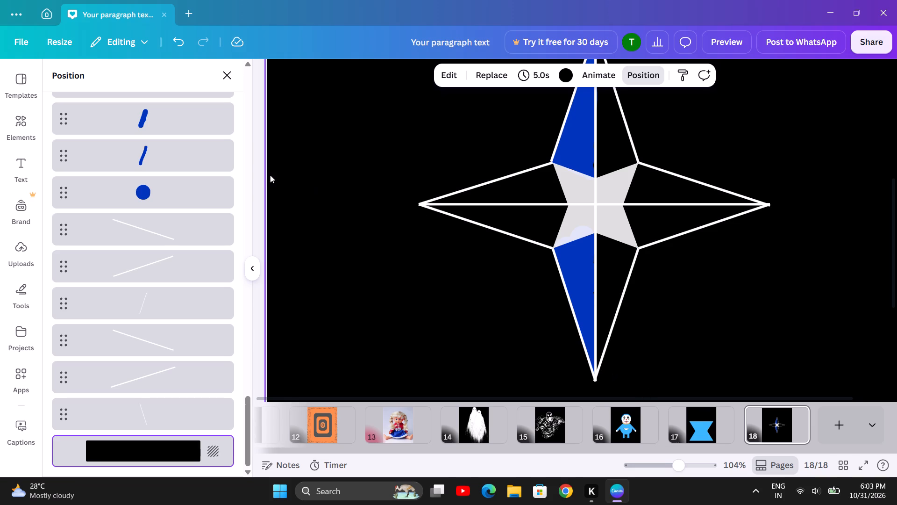
{"action": "left_click", "coordinate": [229, 68]}
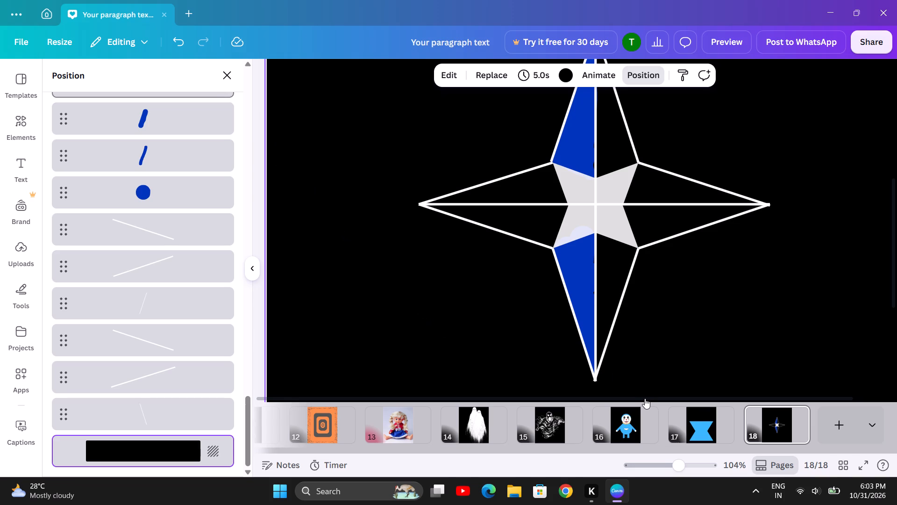
Select all the parts of the compass star and move them slightly lower, keeping them horizontally centred on the page.
{"action": "left_click", "coordinate": [666, 470]}
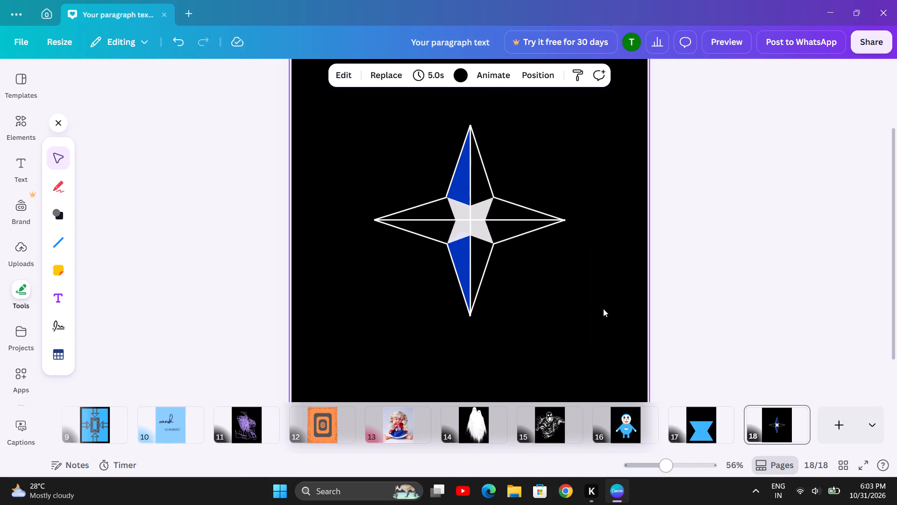
{"action": "left_click_drag", "start_coordinate": [585, 113], "coordinate": [580, 118]}
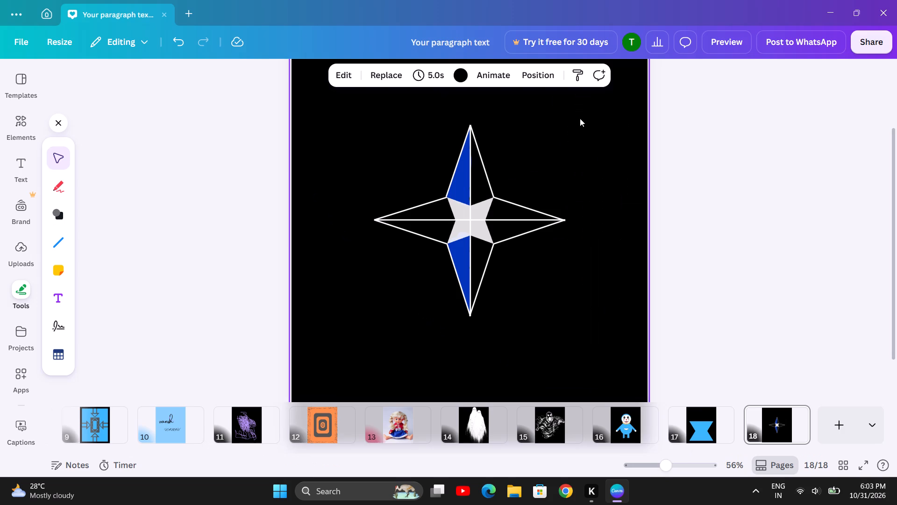
{"action": "left_click_drag", "start_coordinate": [580, 118], "coordinate": [379, 348]}
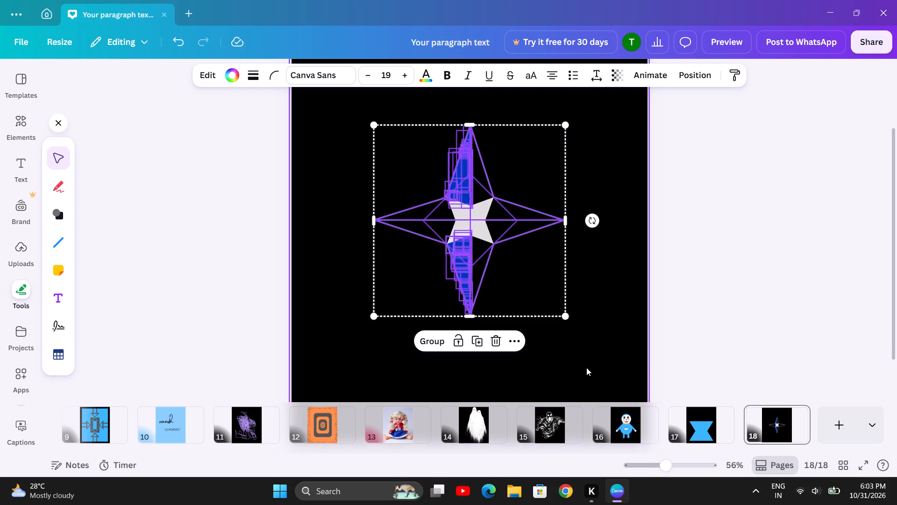
{"action": "left_click_drag", "start_coordinate": [527, 285], "coordinate": [527, 284]}
{"action": "left_click_drag", "start_coordinate": [527, 284], "coordinate": [546, 306]}
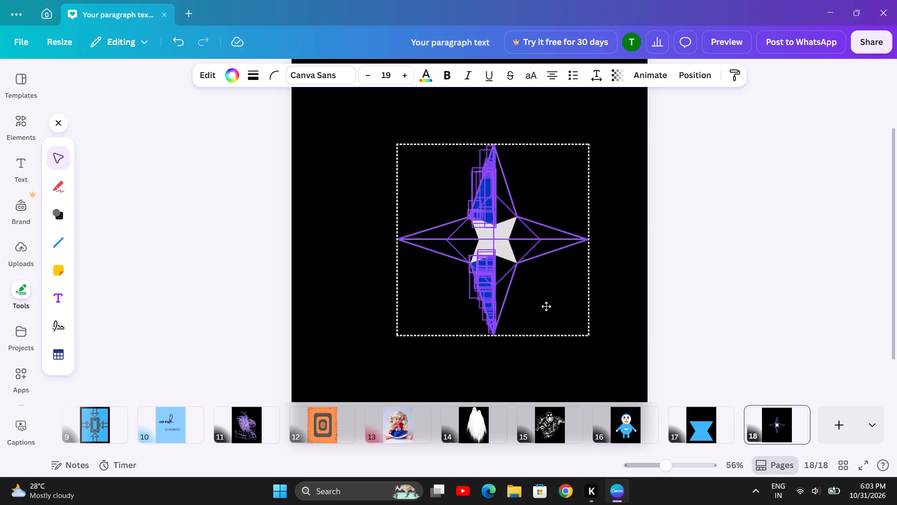
{"action": "left_click_drag", "start_coordinate": [546, 306], "coordinate": [525, 298]}
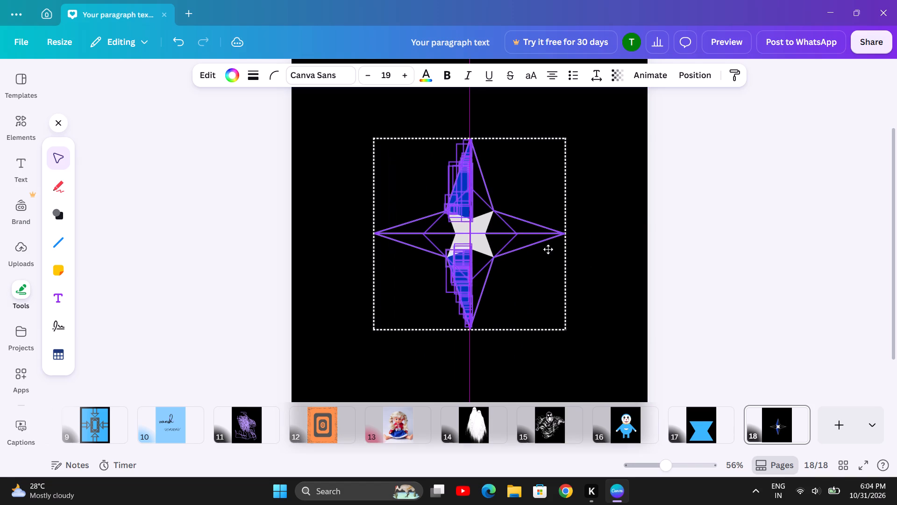
Enlarge the selected compass star proportionally from two opposite corners to about 898 by 898.
{"action": "left_click_drag", "start_coordinate": [567, 139], "coordinate": [569, 136]}
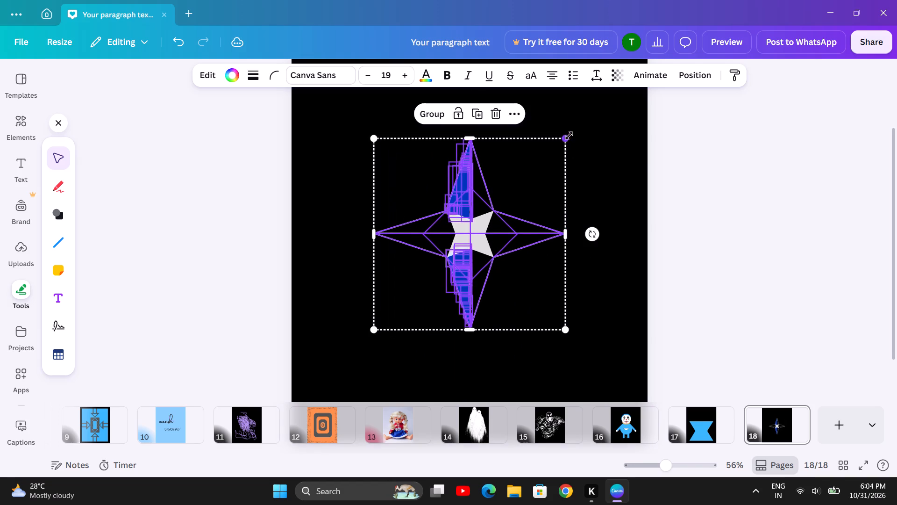
{"action": "left_click_drag", "start_coordinate": [569, 136], "coordinate": [596, 110]}
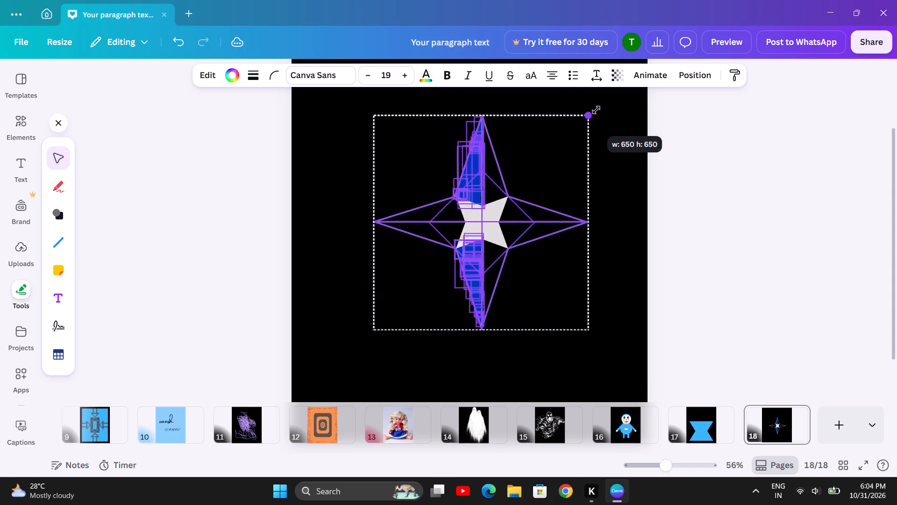
{"action": "left_click_drag", "start_coordinate": [596, 110], "coordinate": [614, 97]}
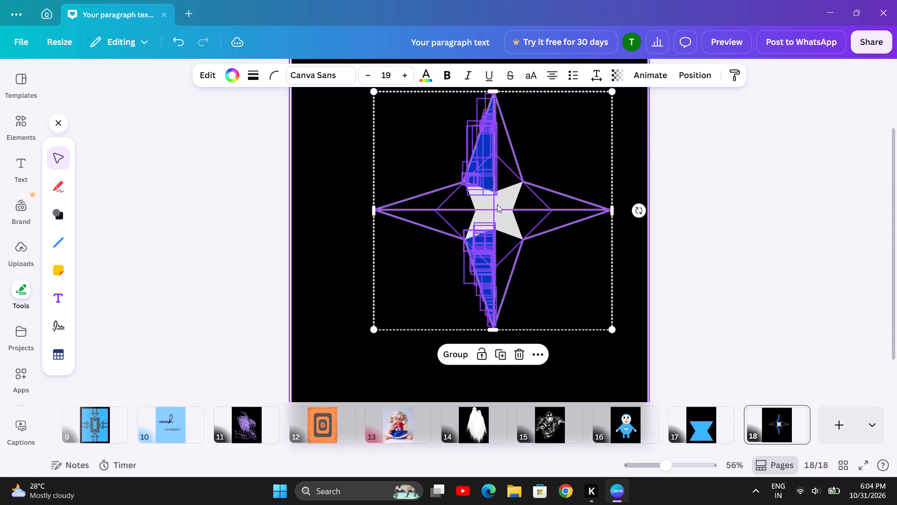
{"action": "left_click_drag", "start_coordinate": [376, 332], "coordinate": [342, 365]}
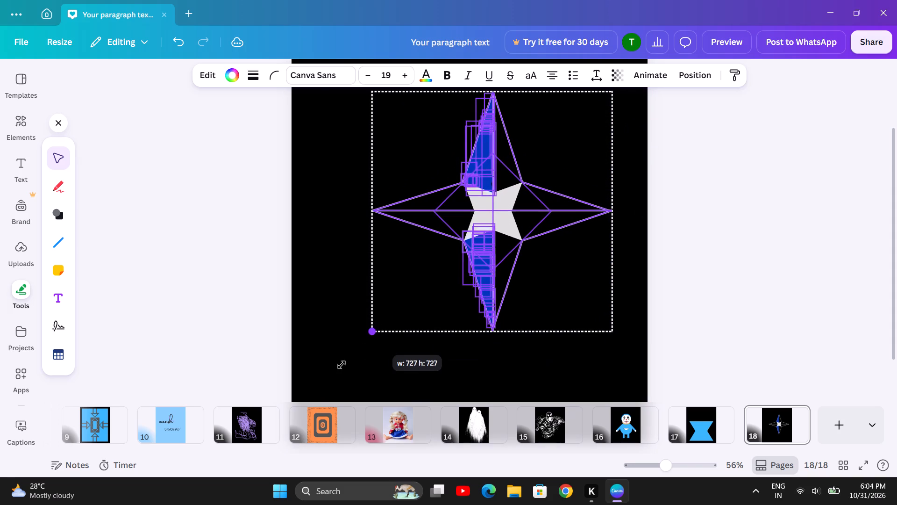
{"action": "left_click_drag", "start_coordinate": [342, 365], "coordinate": [317, 392]}
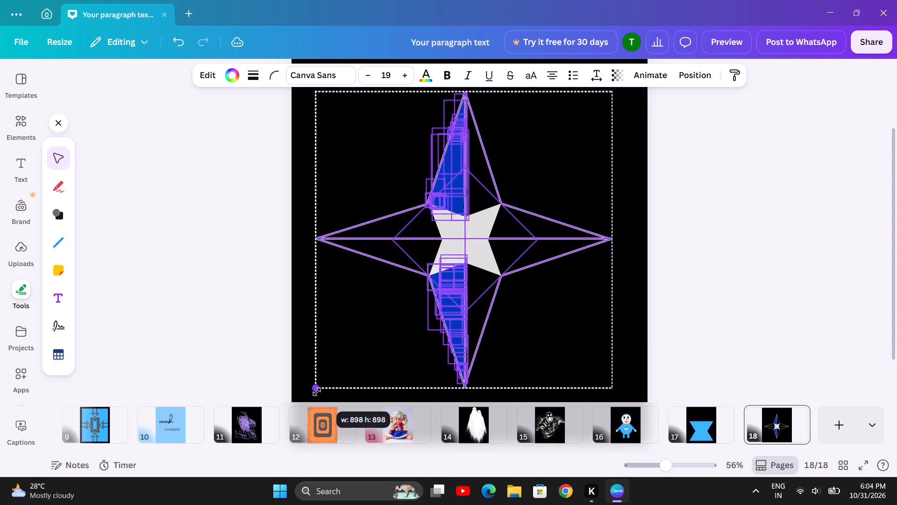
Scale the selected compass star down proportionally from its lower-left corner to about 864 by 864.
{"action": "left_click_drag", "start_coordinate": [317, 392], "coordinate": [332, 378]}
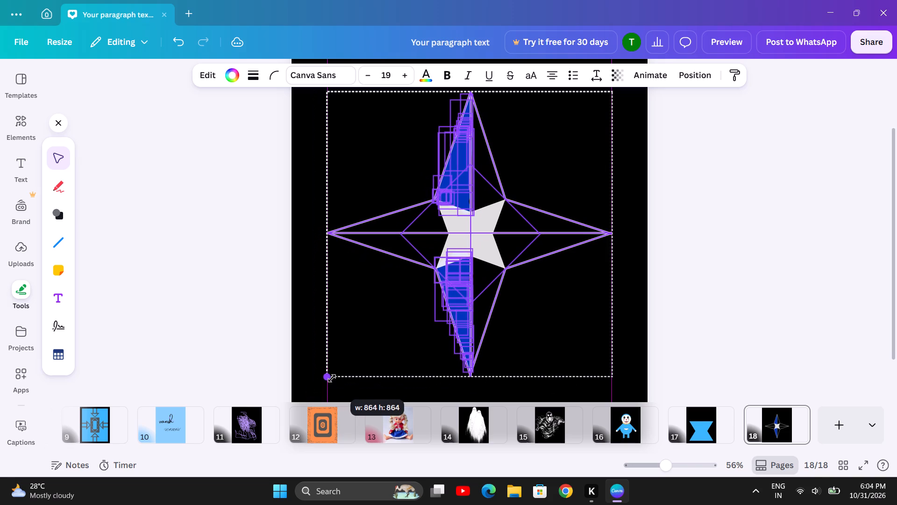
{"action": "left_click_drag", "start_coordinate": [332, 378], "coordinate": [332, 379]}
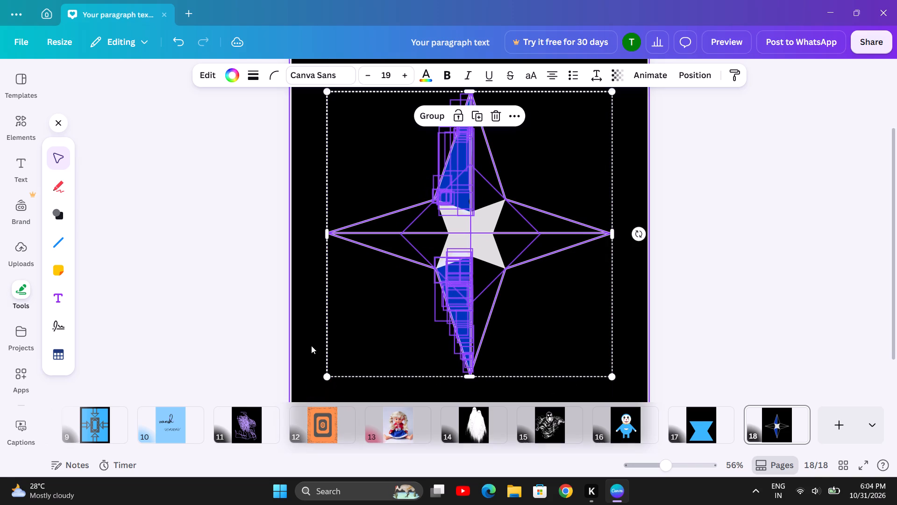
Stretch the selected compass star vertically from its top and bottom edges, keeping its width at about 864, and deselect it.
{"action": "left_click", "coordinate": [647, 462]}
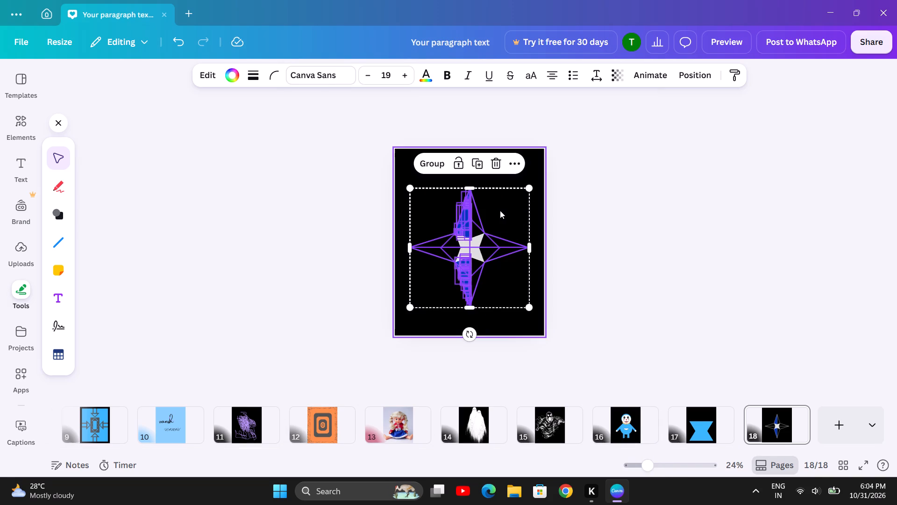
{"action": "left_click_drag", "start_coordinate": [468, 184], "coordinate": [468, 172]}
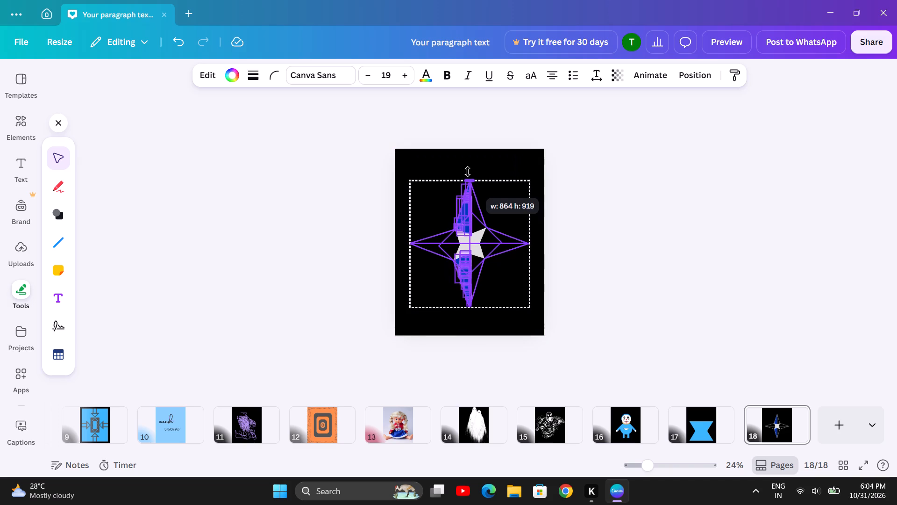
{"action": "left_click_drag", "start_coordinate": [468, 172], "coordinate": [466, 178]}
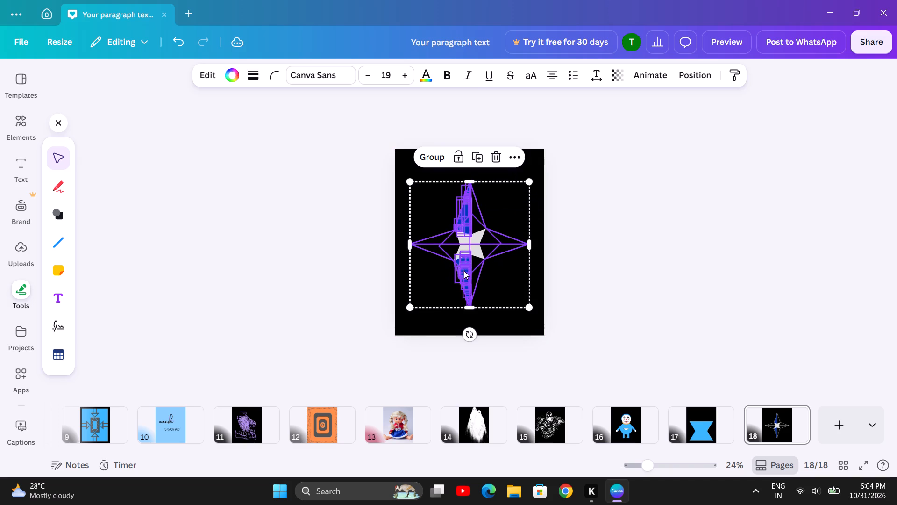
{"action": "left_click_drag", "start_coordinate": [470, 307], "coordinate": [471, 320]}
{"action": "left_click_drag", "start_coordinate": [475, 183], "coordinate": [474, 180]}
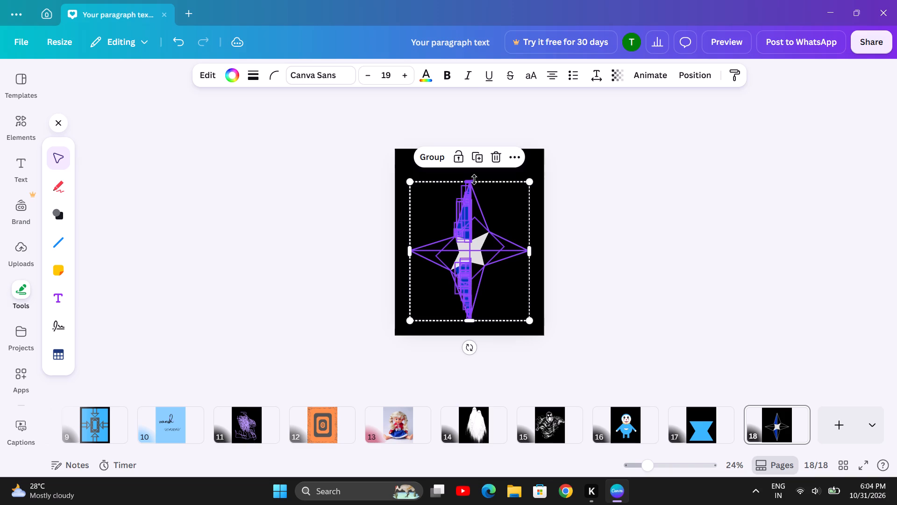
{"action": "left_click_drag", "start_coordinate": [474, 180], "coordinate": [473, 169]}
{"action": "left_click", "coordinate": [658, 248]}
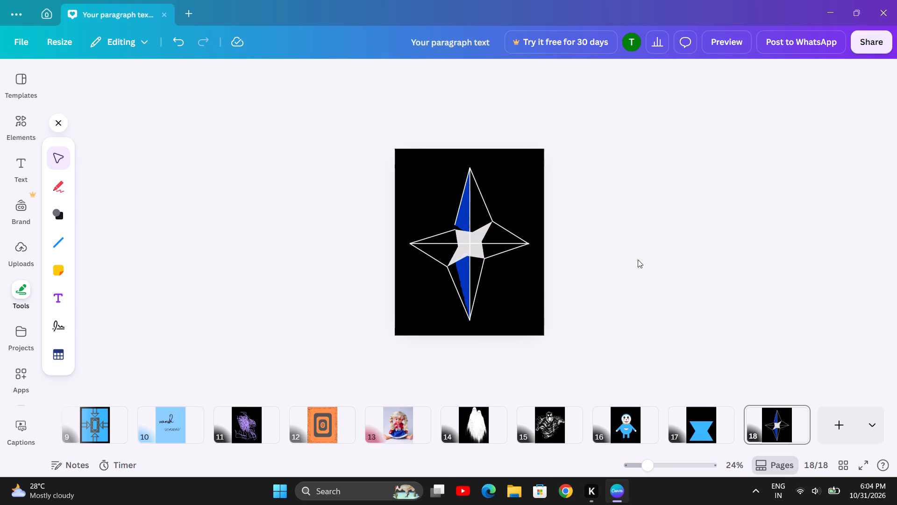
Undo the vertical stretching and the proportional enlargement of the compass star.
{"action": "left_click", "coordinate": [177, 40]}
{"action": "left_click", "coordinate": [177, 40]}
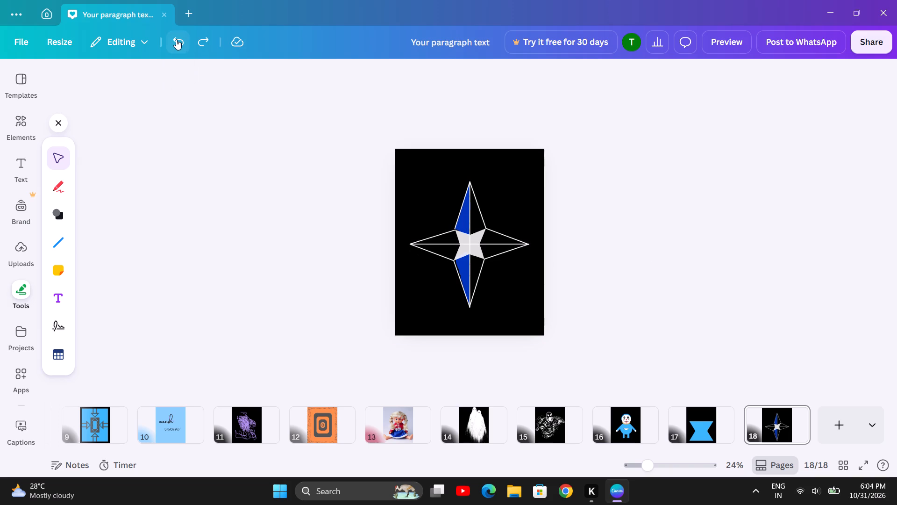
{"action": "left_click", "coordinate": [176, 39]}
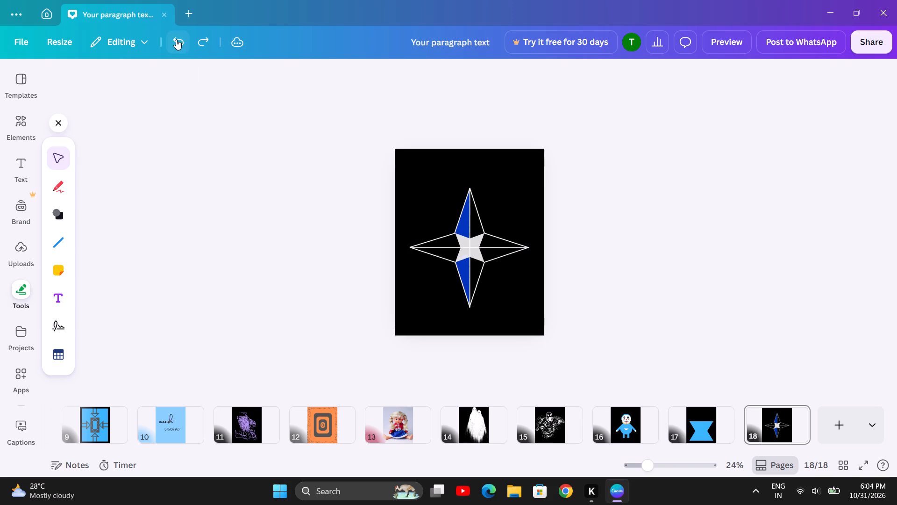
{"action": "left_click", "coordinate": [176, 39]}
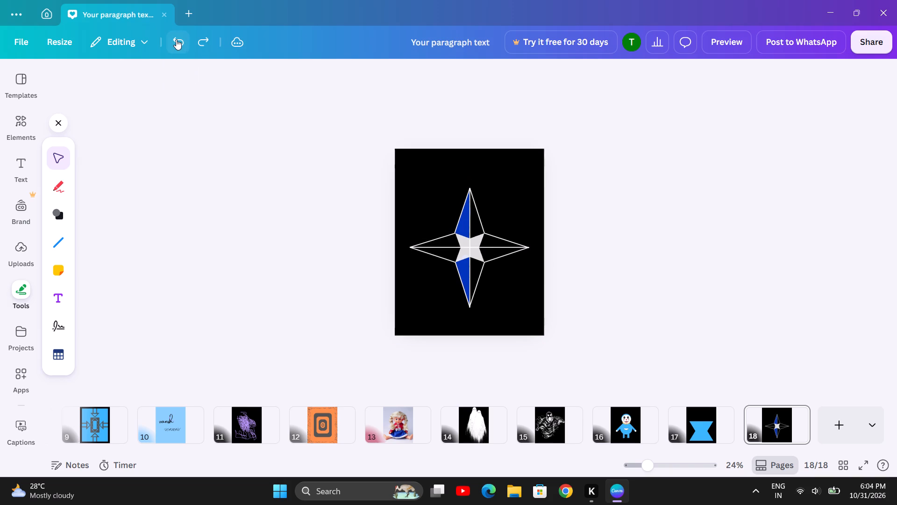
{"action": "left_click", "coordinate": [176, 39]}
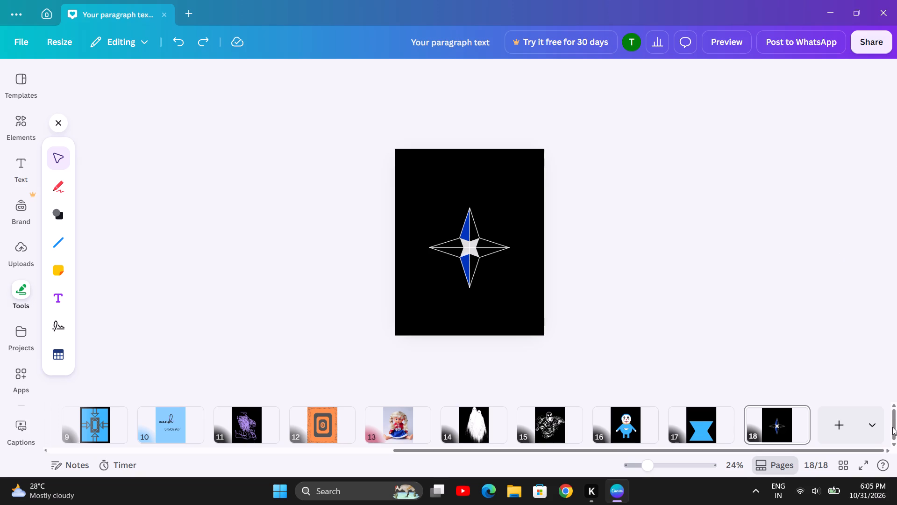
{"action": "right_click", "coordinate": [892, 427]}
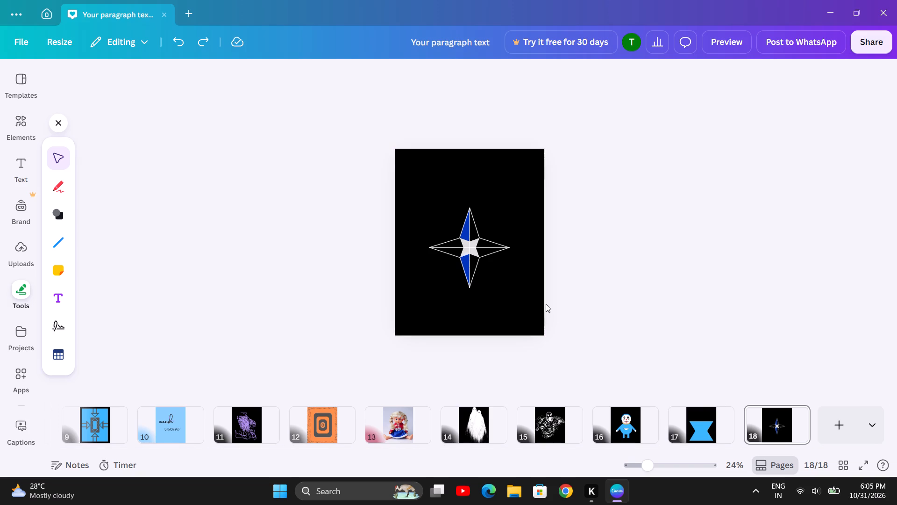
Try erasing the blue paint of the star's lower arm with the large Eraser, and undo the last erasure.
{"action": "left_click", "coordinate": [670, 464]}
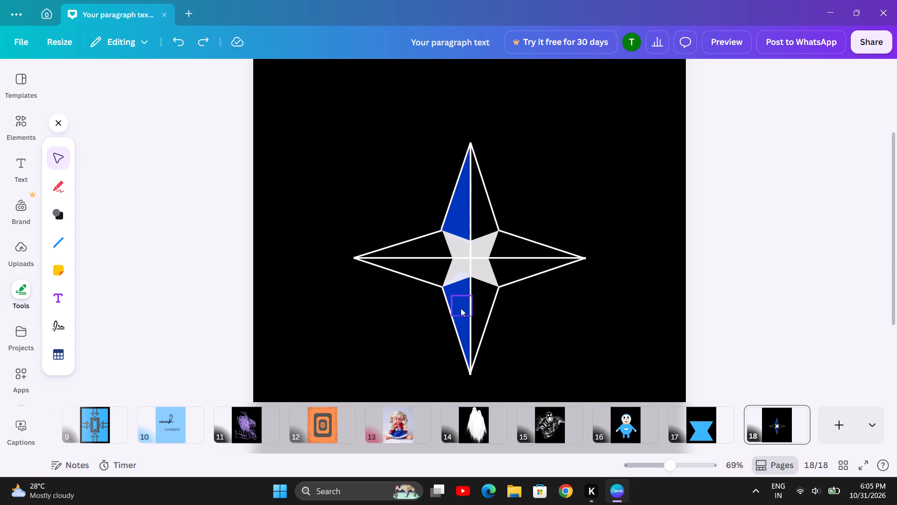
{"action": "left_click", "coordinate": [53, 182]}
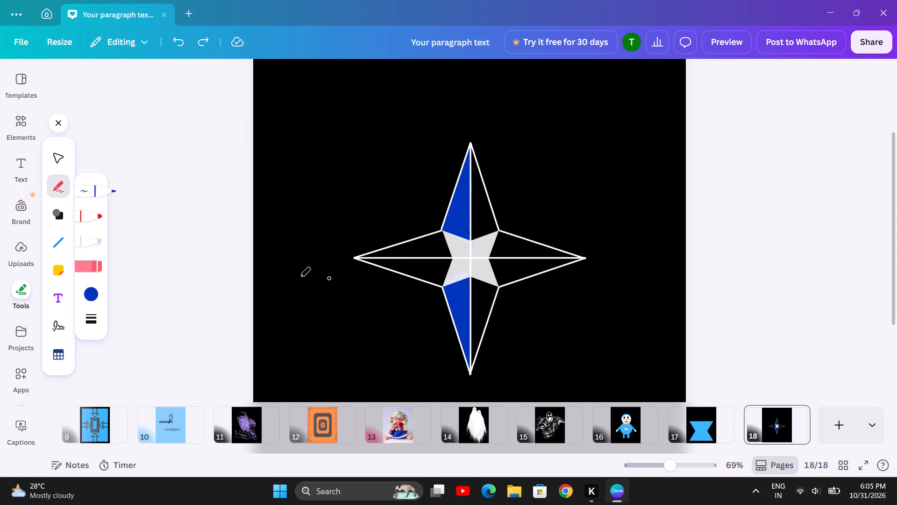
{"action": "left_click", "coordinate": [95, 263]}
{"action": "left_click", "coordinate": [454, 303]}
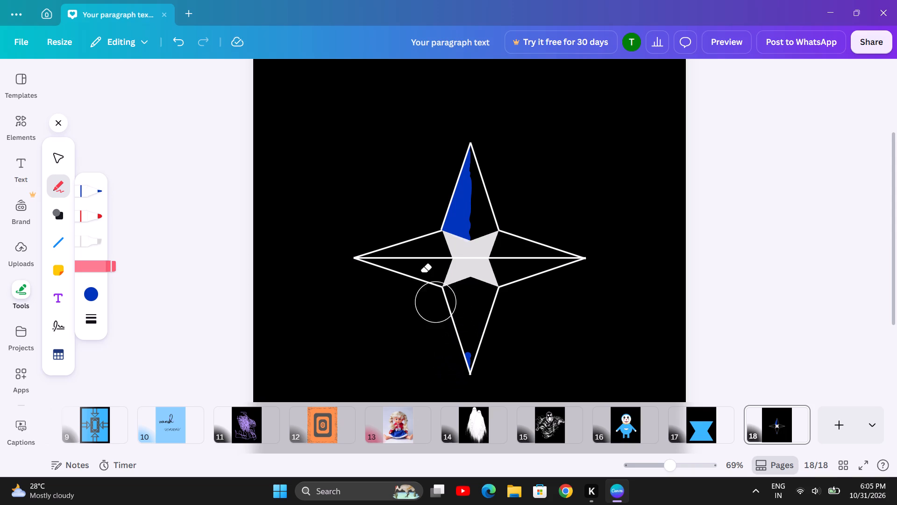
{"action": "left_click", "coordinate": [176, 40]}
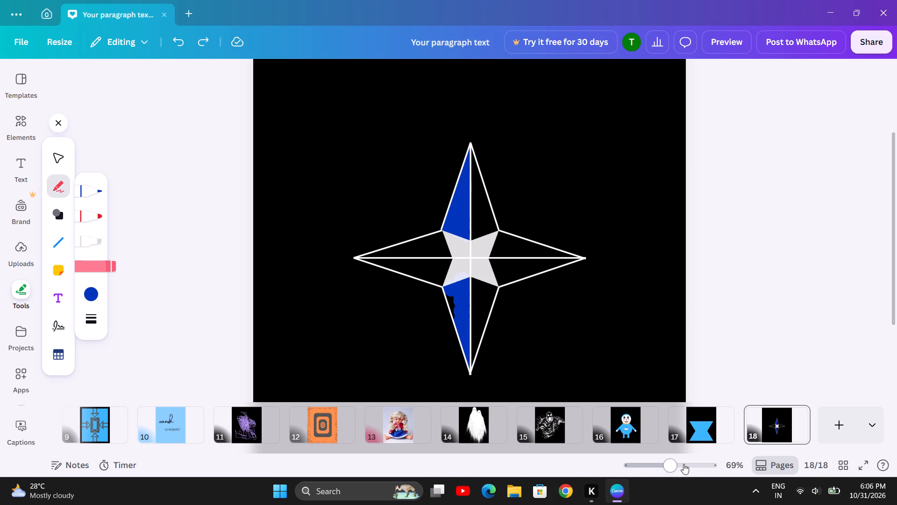
Set the eraser weight to 40 and erase the blue strokes in the star's lower arm, down to near its tip.
{"action": "left_click_drag", "start_coordinate": [676, 464], "coordinate": [734, 465]}
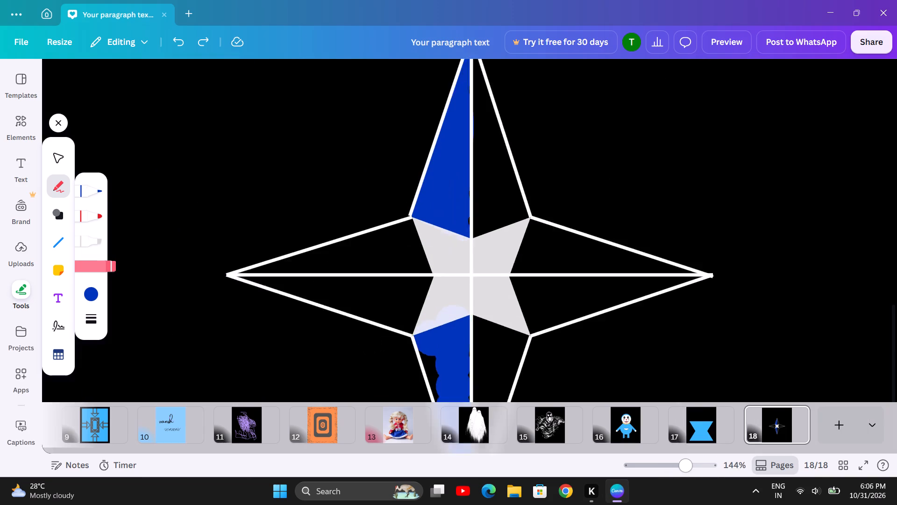
{"action": "left_click_drag", "start_coordinate": [734, 465], "coordinate": [676, 467]}
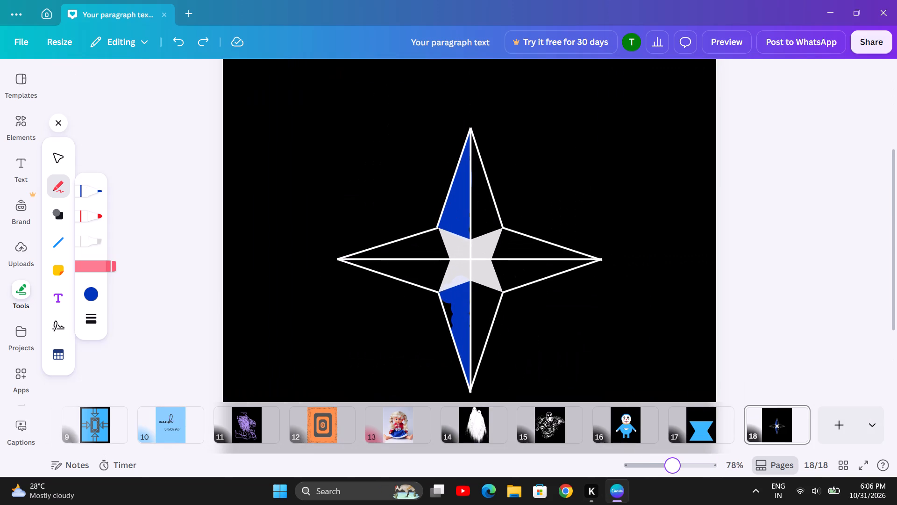
{"action": "left_click_drag", "start_coordinate": [676, 467], "coordinate": [685, 465]}
{"action": "scroll", "coordinate": [356, 192], "scroll_direction": "down", "scroll_amount": 1}
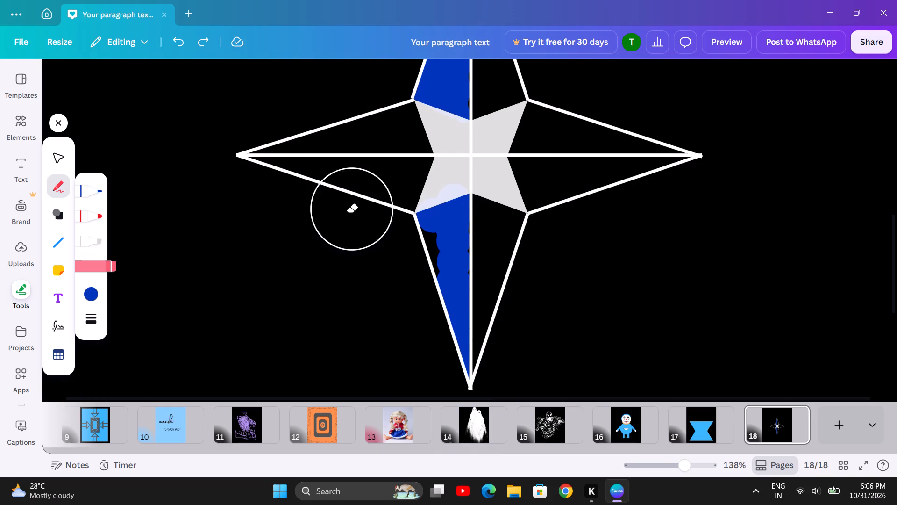
{"action": "left_click", "coordinate": [94, 319]}
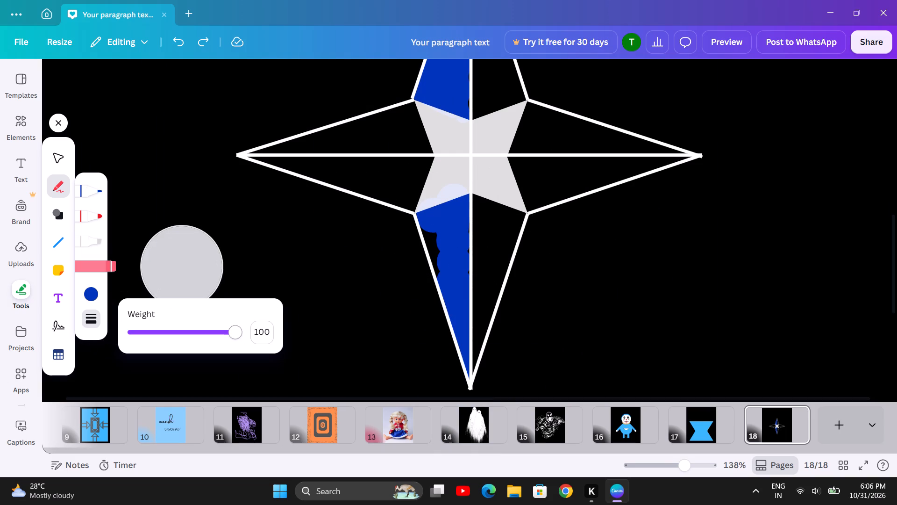
{"action": "left_click_drag", "start_coordinate": [239, 333], "coordinate": [201, 336]}
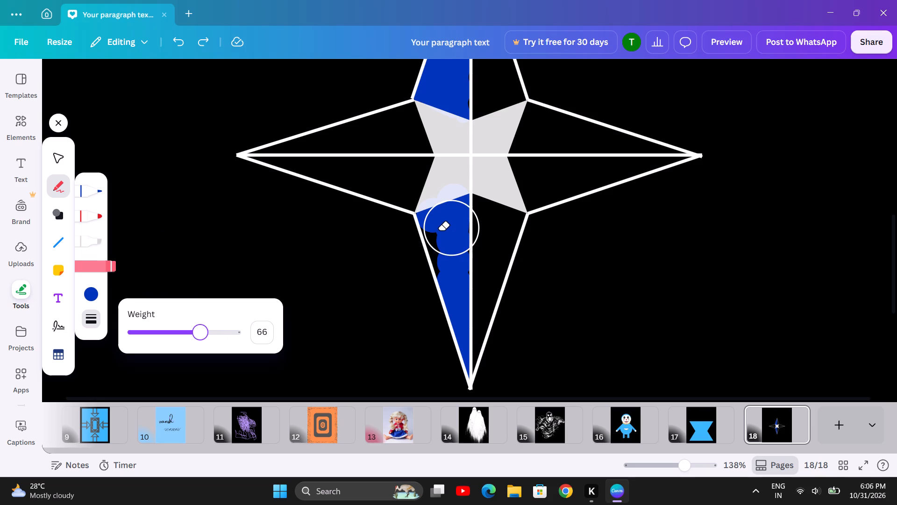
{"action": "left_click_drag", "start_coordinate": [198, 335], "coordinate": [196, 337]}
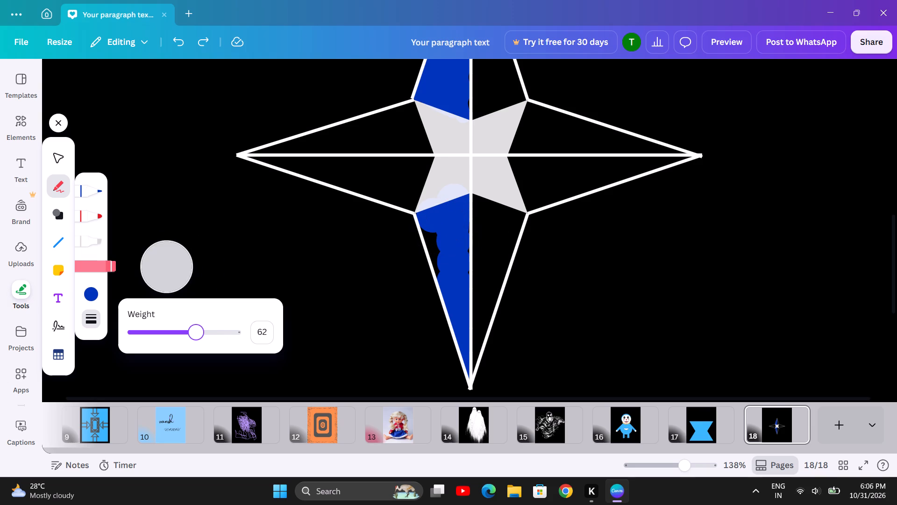
{"action": "left_click_drag", "start_coordinate": [196, 337], "coordinate": [173, 338]}
{"action": "left_click", "coordinate": [440, 235]}
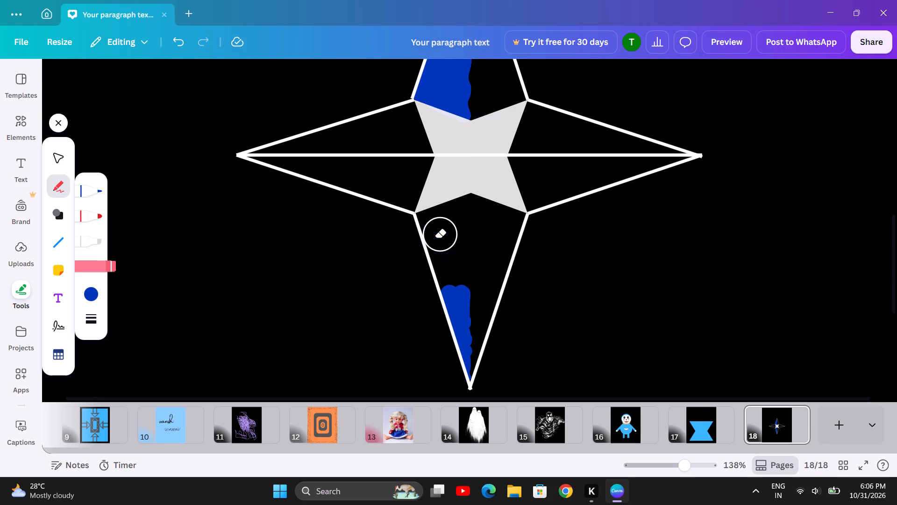
{"action": "left_click", "coordinate": [461, 292]}
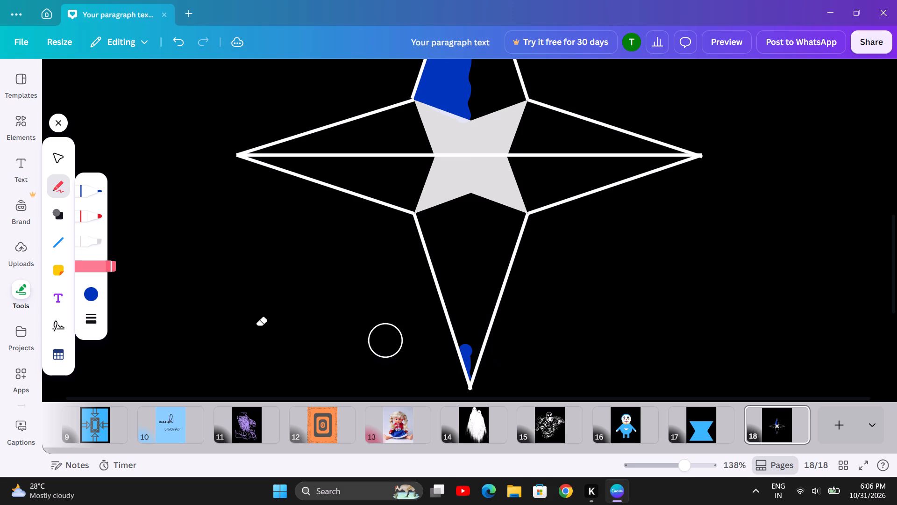
Set the eraser weight to 9 and erase the remaining blue paint at the tip of the lower arm.
{"action": "left_click", "coordinate": [89, 315]}
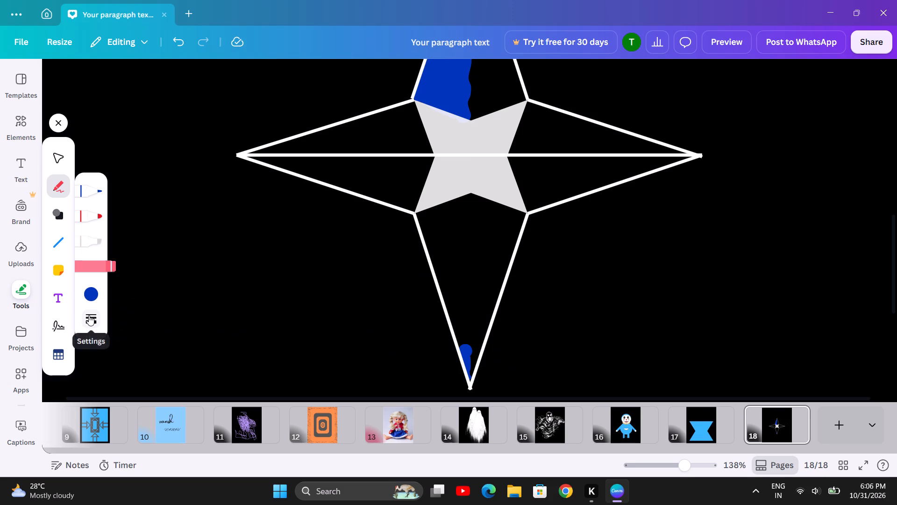
{"action": "left_click_drag", "start_coordinate": [175, 330], "coordinate": [175, 330]}
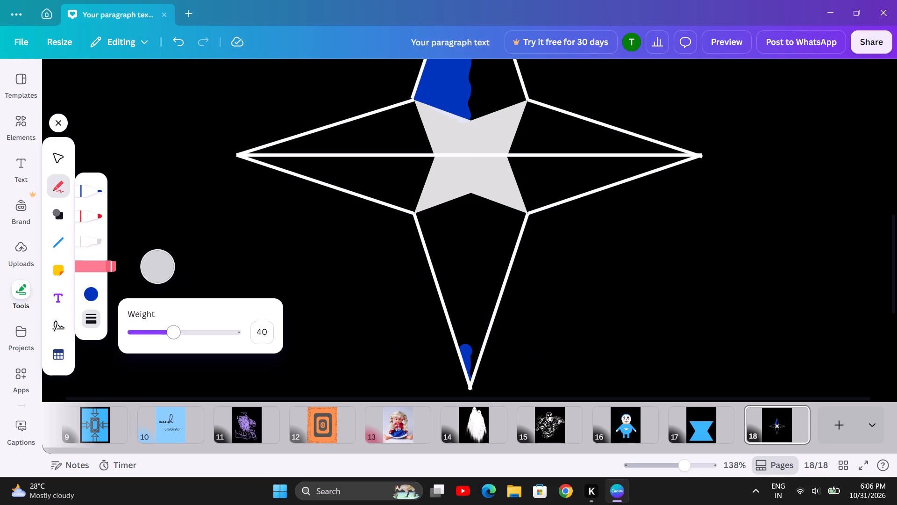
{"action": "left_click_drag", "start_coordinate": [175, 330], "coordinate": [141, 331]}
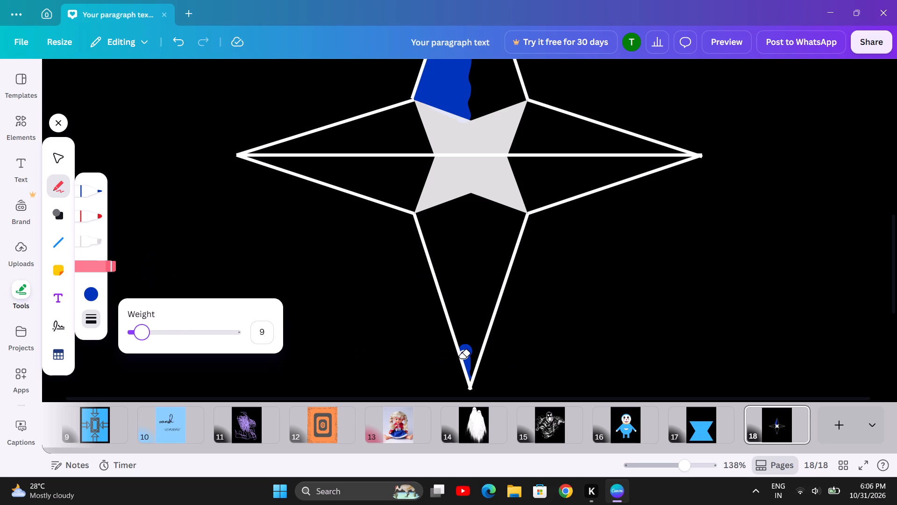
{"action": "left_click", "coordinate": [468, 350]}
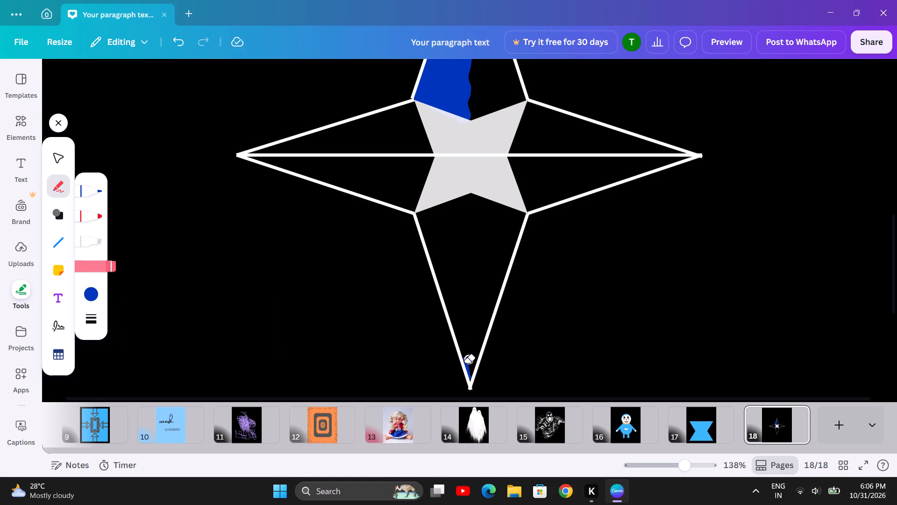
{"action": "left_click", "coordinate": [469, 360]}
Choose the straight Line tool with the whole compass star in view.
{"action": "left_click", "coordinate": [78, 189]}
{"action": "left_click", "coordinate": [91, 186]}
{"action": "left_click", "coordinate": [60, 238]}
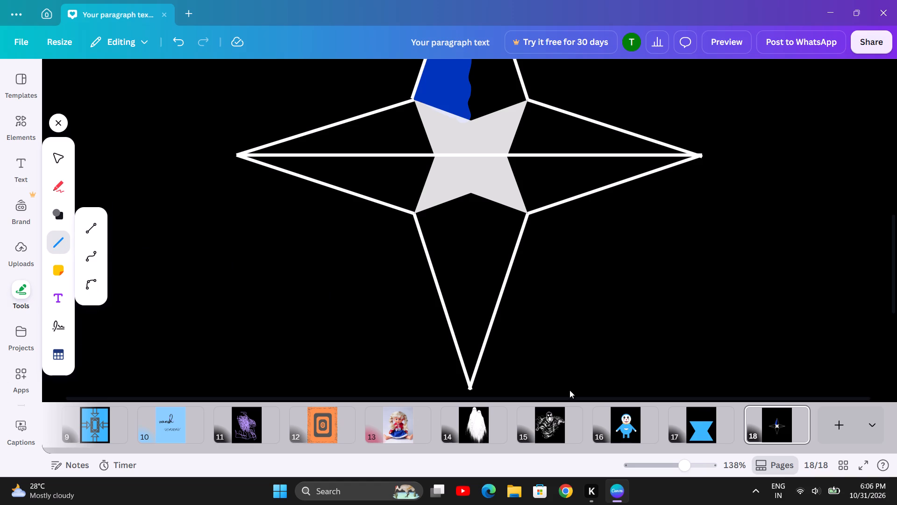
{"action": "left_click_drag", "start_coordinate": [684, 459], "coordinate": [674, 460]}
{"action": "scroll", "coordinate": [607, 335], "scroll_direction": "up", "scroll_amount": 1}
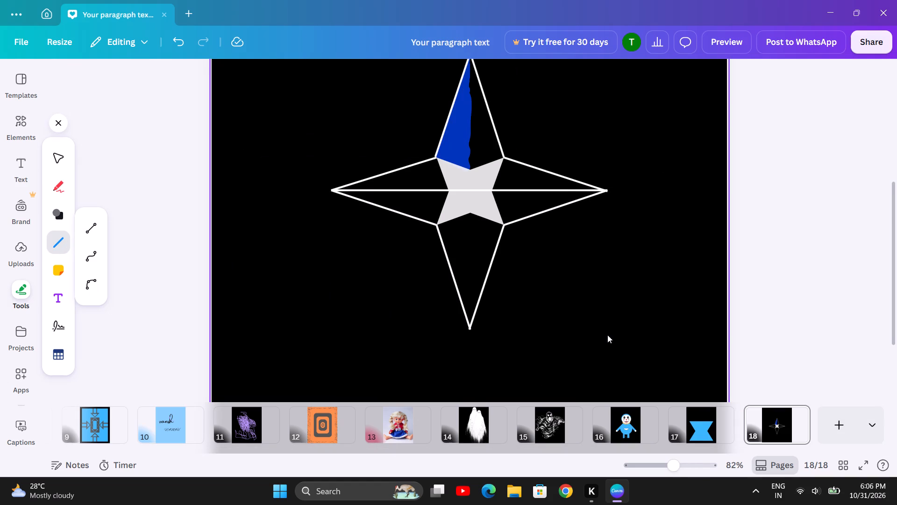
{"action": "middle_click_drag", "start_coordinate": [607, 337], "coordinate": [605, 344]}
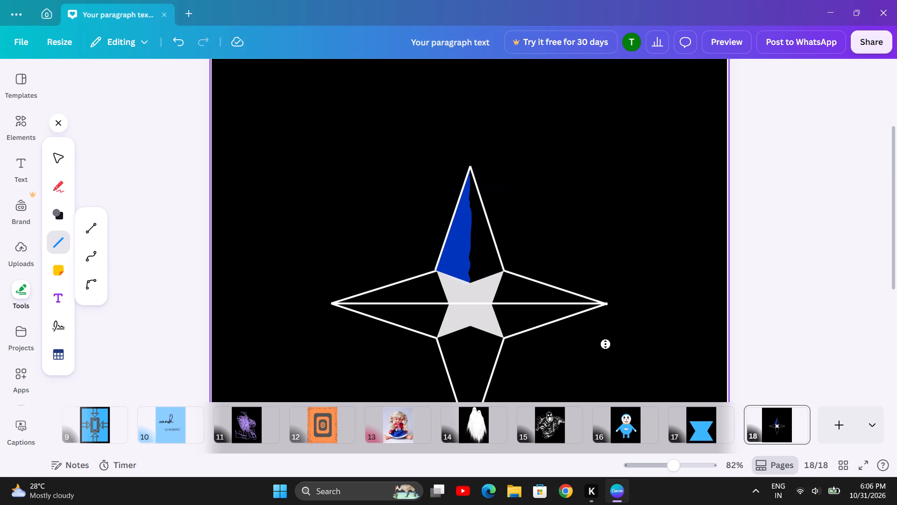
{"action": "middle_click_drag", "start_coordinate": [605, 344], "coordinate": [603, 355]}
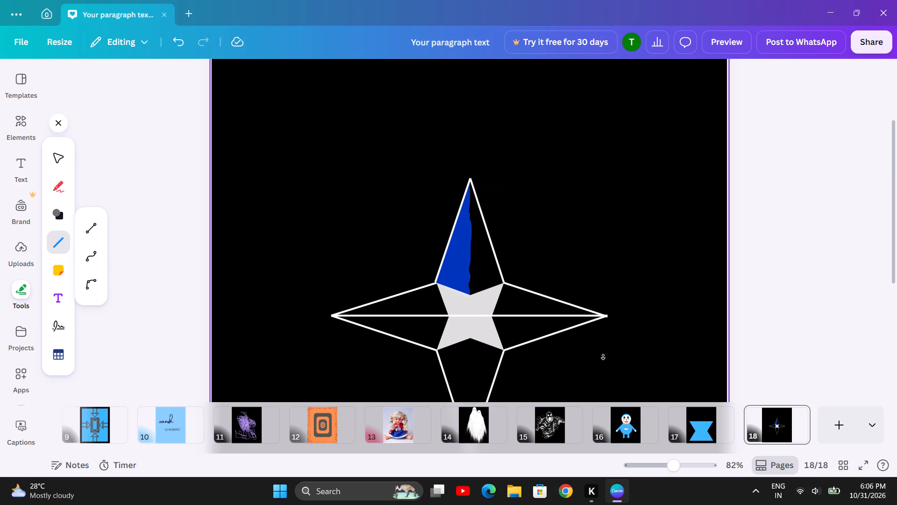
{"action": "middle_click_drag", "start_coordinate": [603, 355], "coordinate": [610, 354]}
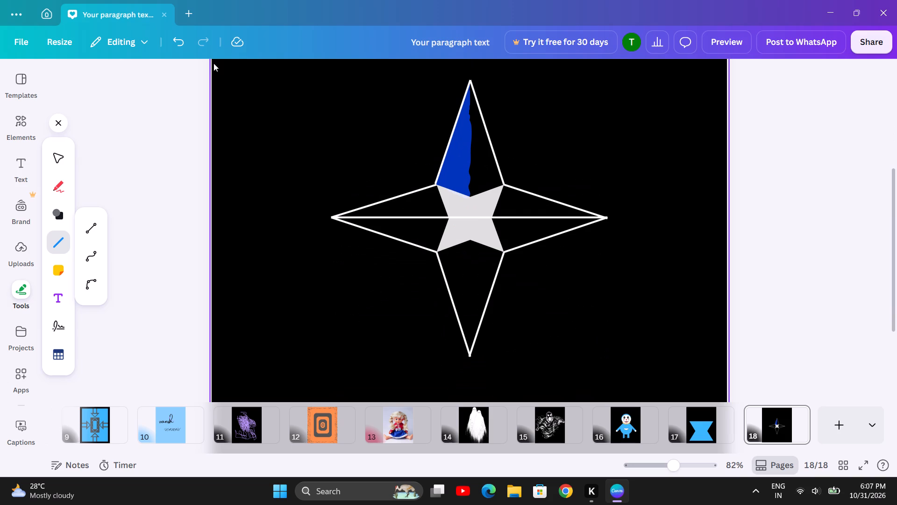
{"action": "left_click", "coordinate": [93, 219]}
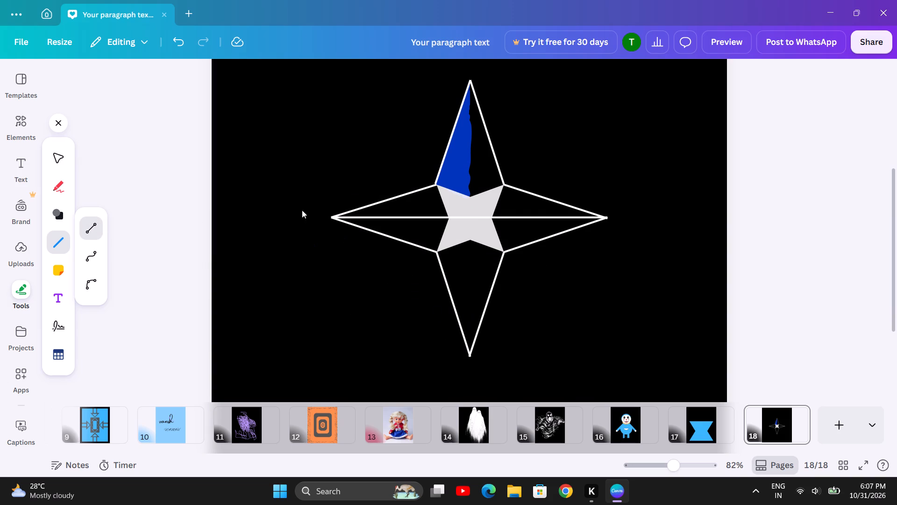
{"action": "left_click", "coordinate": [91, 222]}
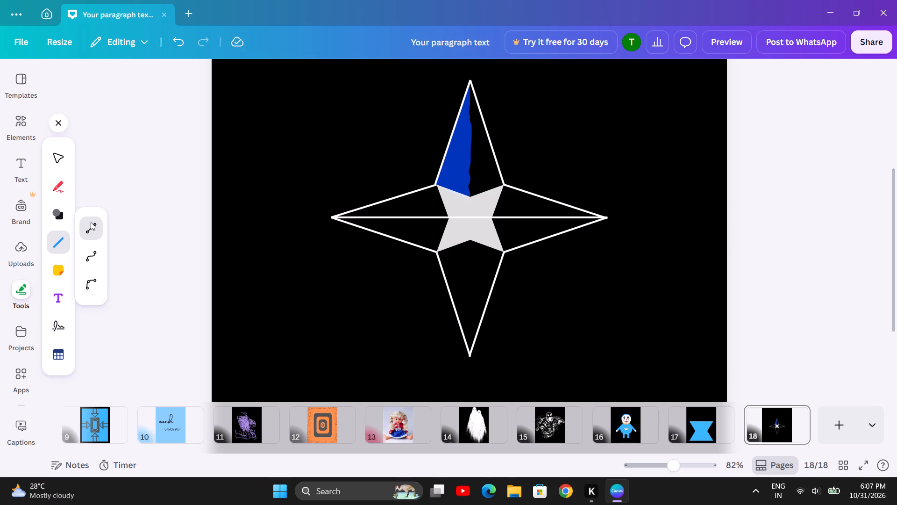